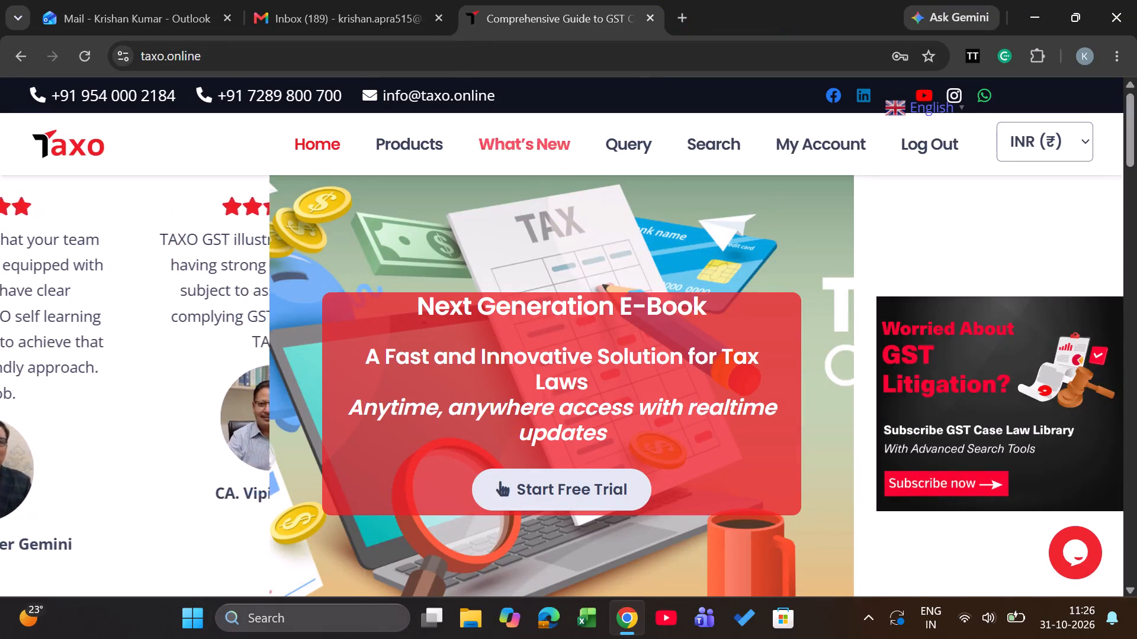
In File Explorer, open the APRA folder inside OneDrive - A P R A & Associates LLP on New Volume (E:).
click(464, 633)
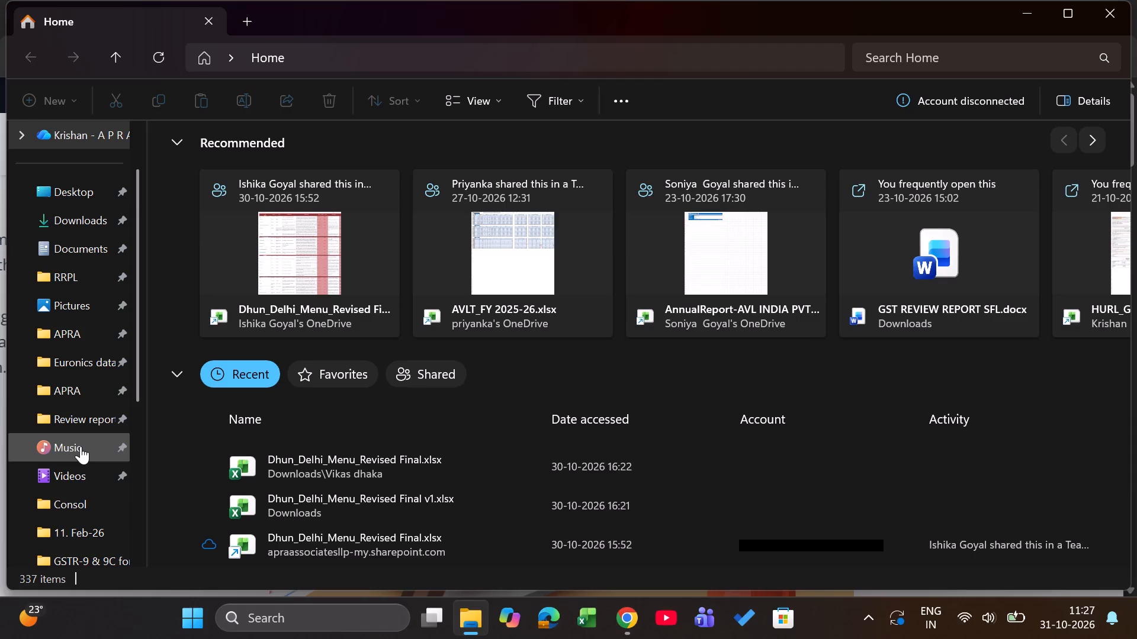
scroll(72, 464, down, 5)
click(93, 475)
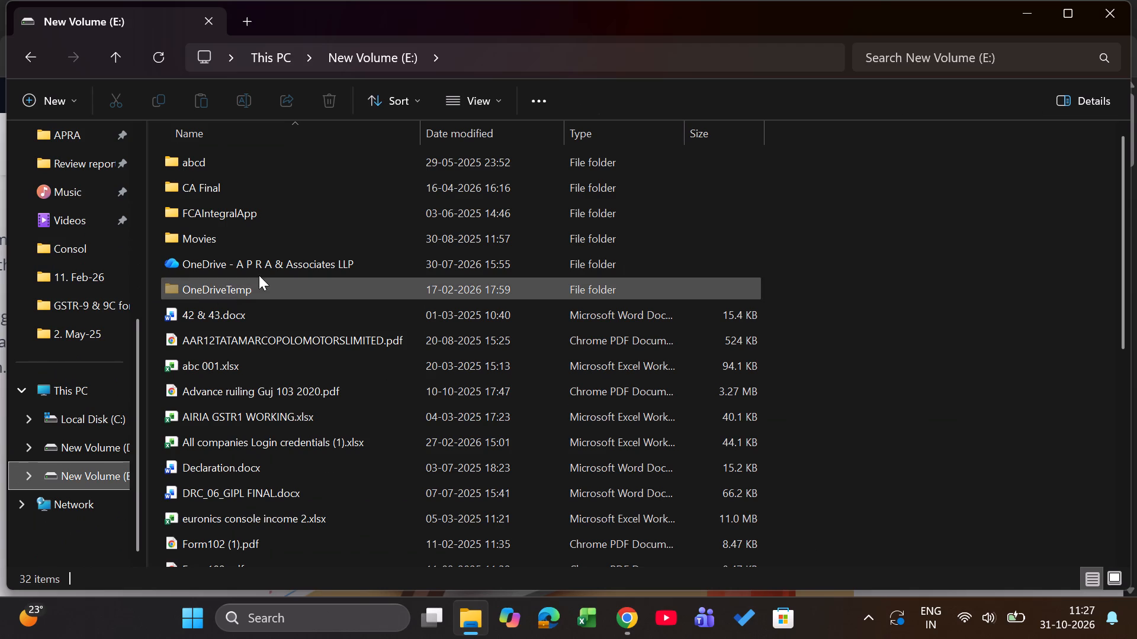
click(277, 259)
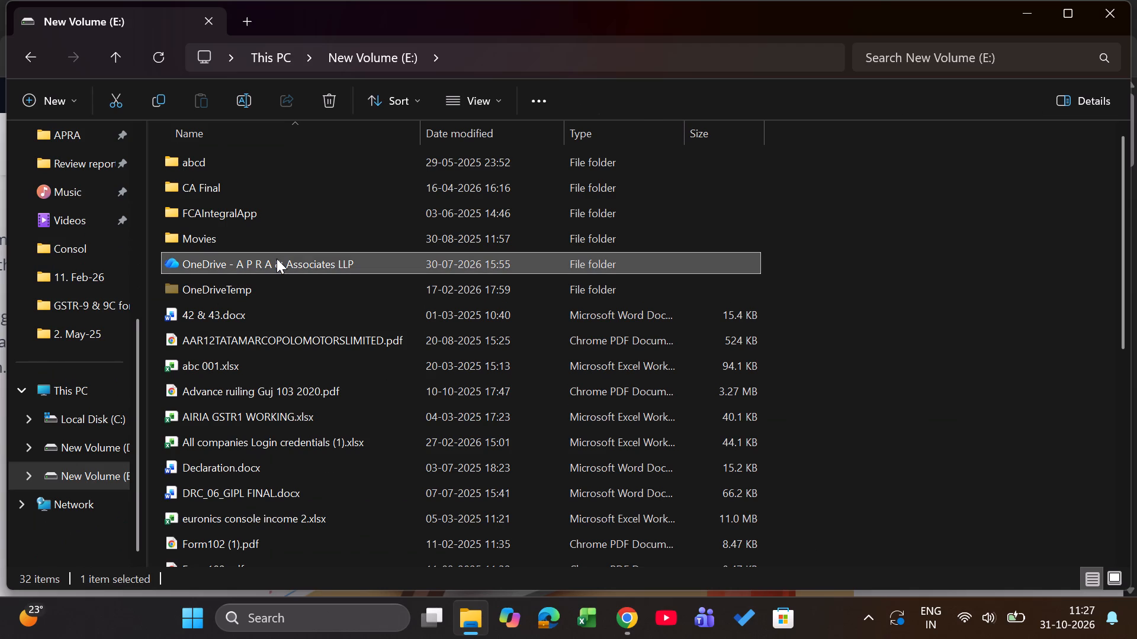
key(Return)
key(Down)
key(Up)
key(Return)
Open the AVL client folder within the APRA folder.
key(Down)
key(Down)
key(Down)
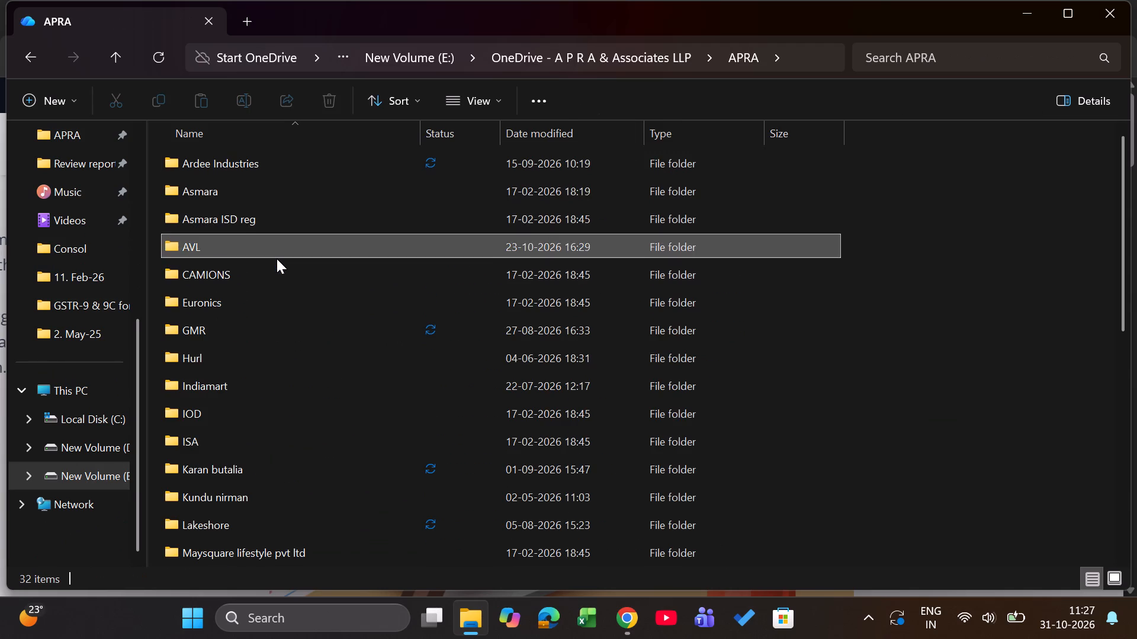
key(Down)
key(Down)
key(Down)
key(Down)
key(Down)
key(Down)
key(Down)
key(Up)
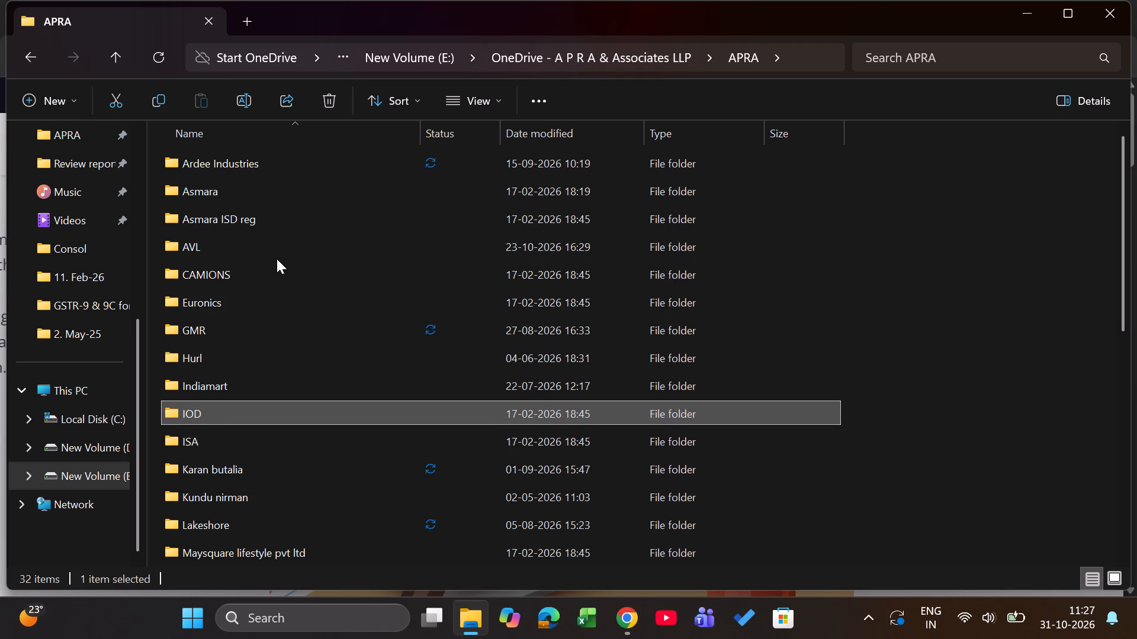
key(Up)
key(Up)
key(Up)
key(Up)
key(Up)
key(Up)
key(Return)
Open the GSTR-9 & 9C for FY 2025-26 folder within the AVL folder.
key(Down)
key(Down)
key(Down)
key(Down)
key(Down)
key(Down)
key(Down)
key(Down)
key(Down)
key(Down)
key(Down)
key(Down)
key(Down)
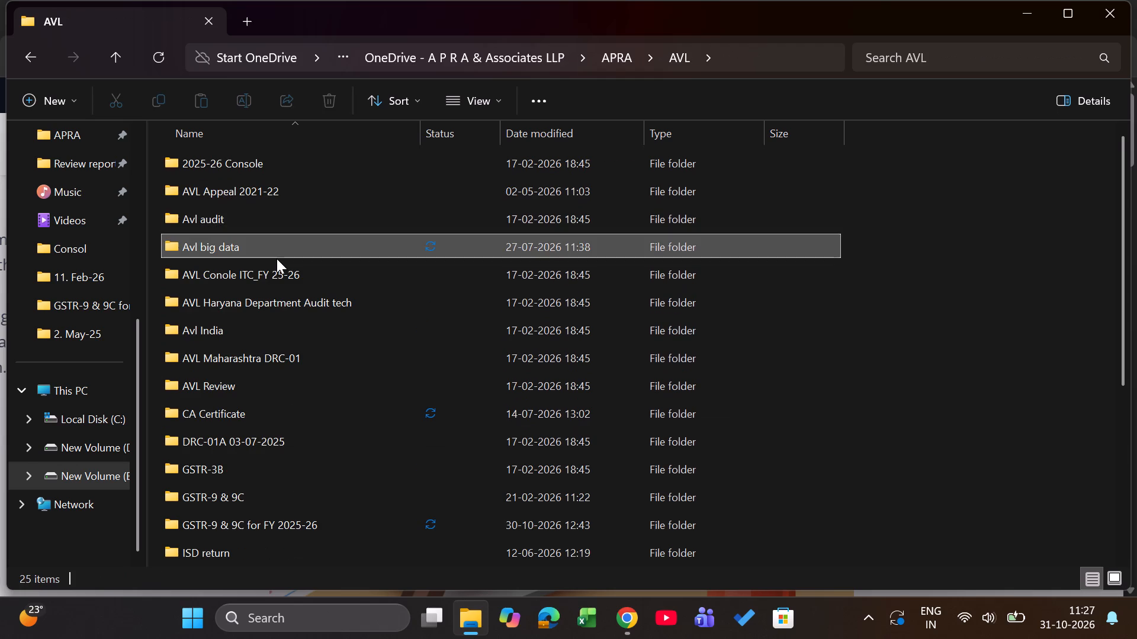
key(Up)
key(Down)
key(Return)
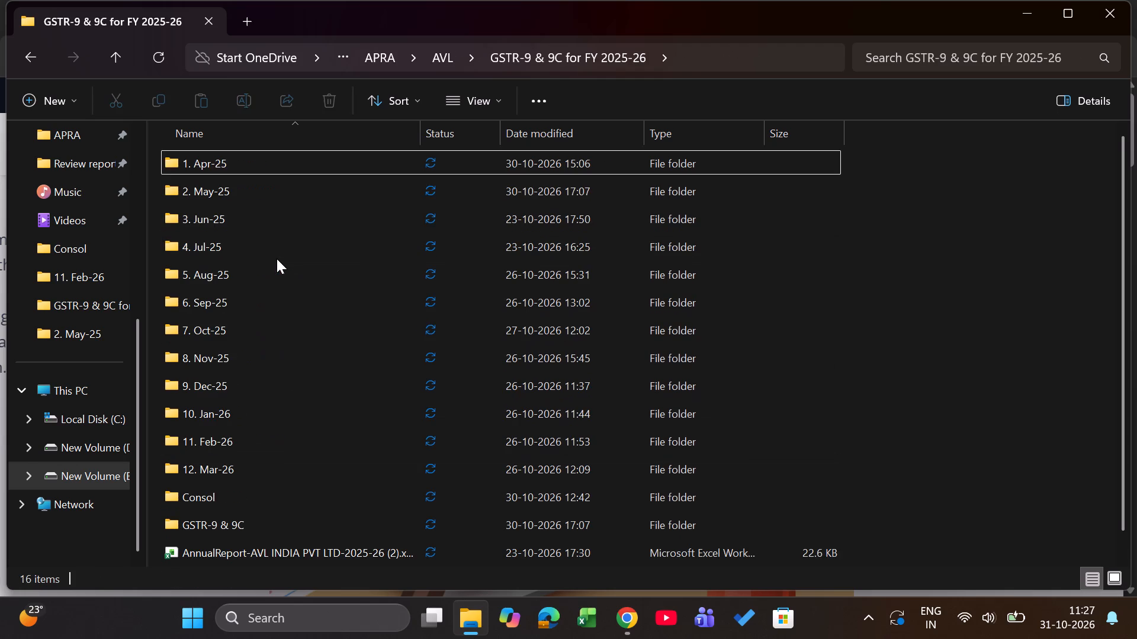
Open the GSTR-9 & 9C subfolder of the FY 2025-26 folder.
key(Down)
key(Down)
key(Down)
key(Down)
key(Down)
key(Down)
key(Down)
key(Down)
key(Down)
key(Down)
key(Down)
key(Down)
key(Down)
key(Return)
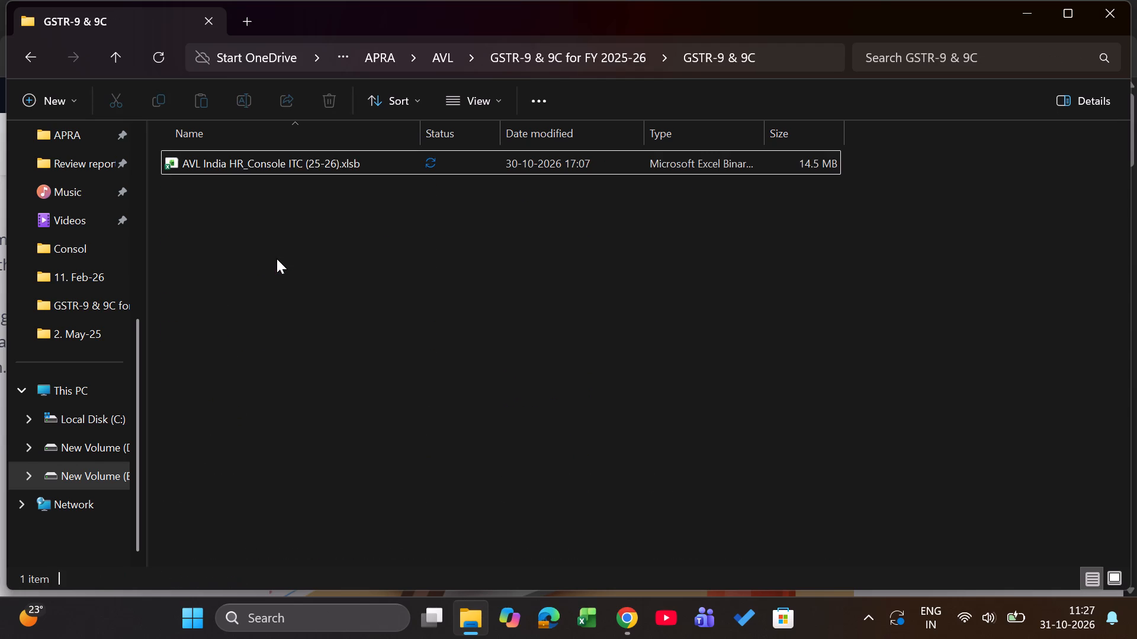
Open the workbook AVL India HR_Console ITC (25-26).xlsb.
key(Down)
key(Return)
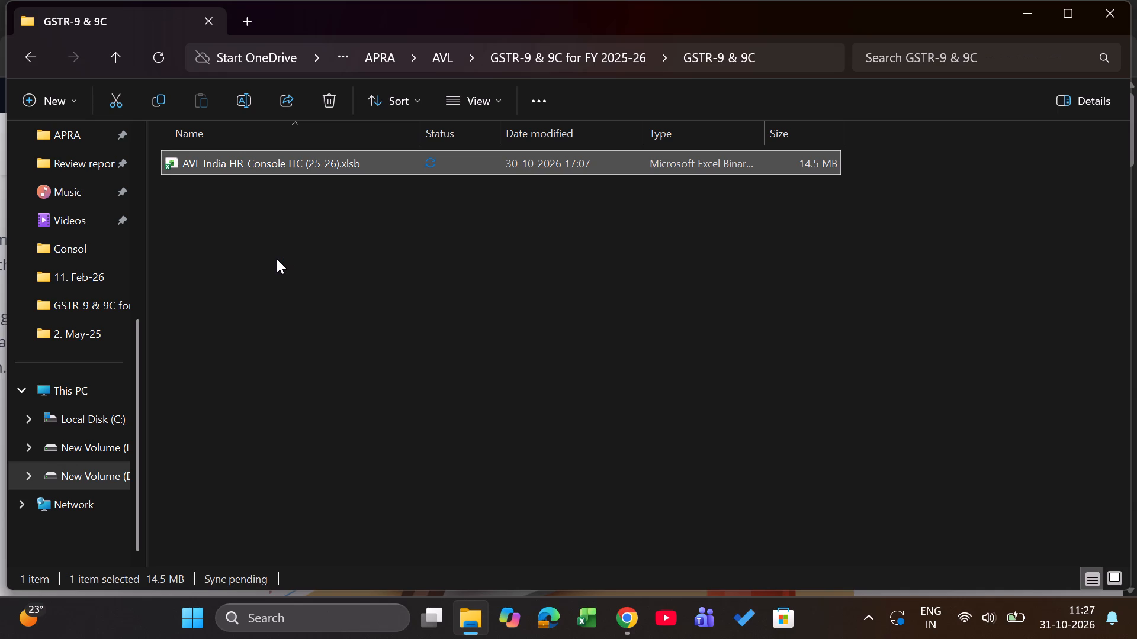
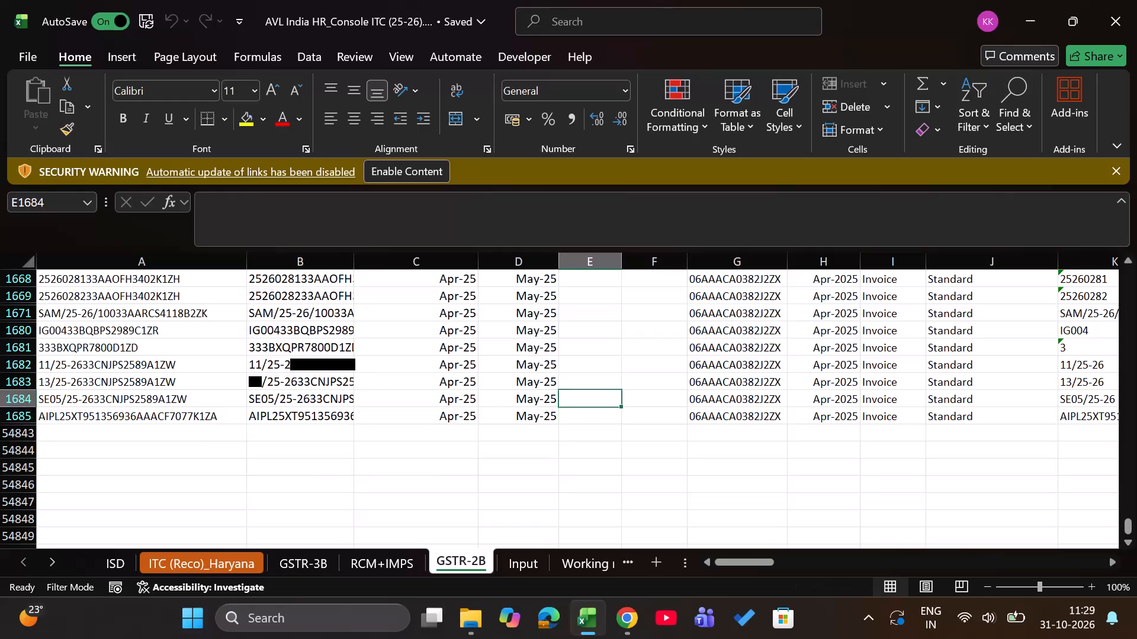
Examine the first filtered record on the GSTR-2B sheet, from the UID column across to Purchase Type.
key(ctrl+Up)
key(Left)
key(Left)
key(Left)
key(Left)
key(Left)
key(Left)
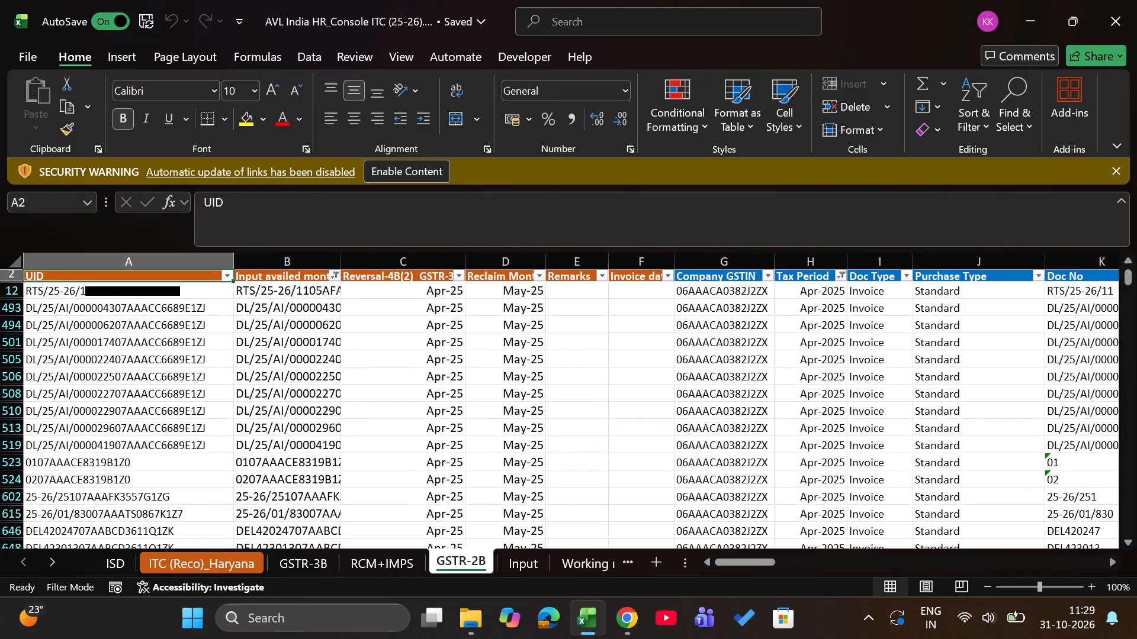
key(Down)
key(Right)
key(Right)
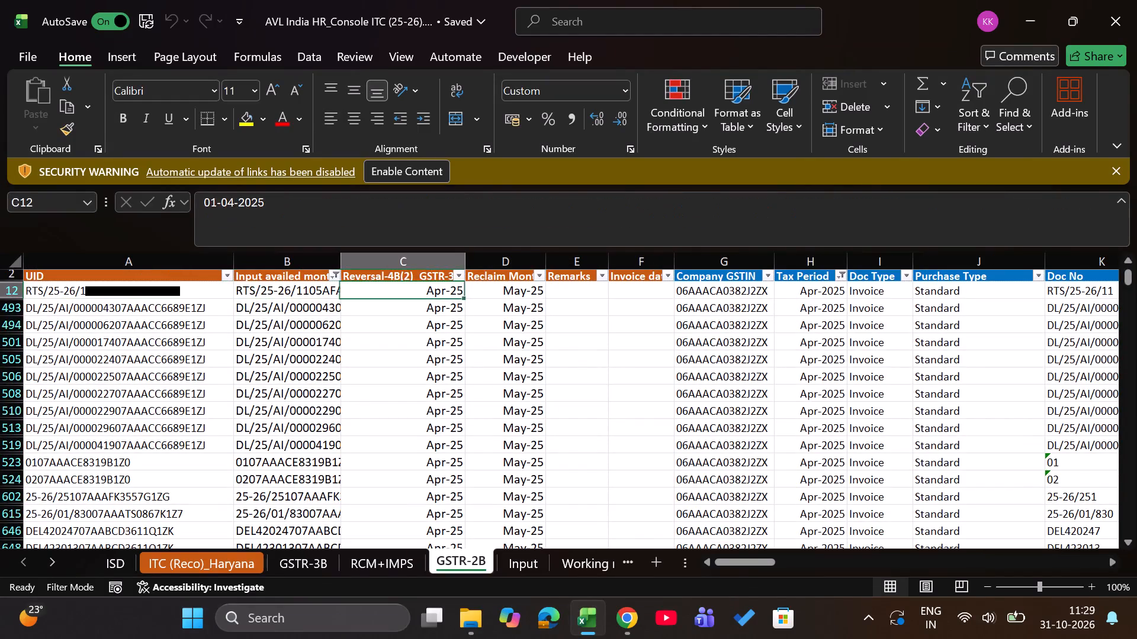
key(Right)
key(Right)
key(Right)
key(Right)
key(Right)
key(Right)
key(Right)
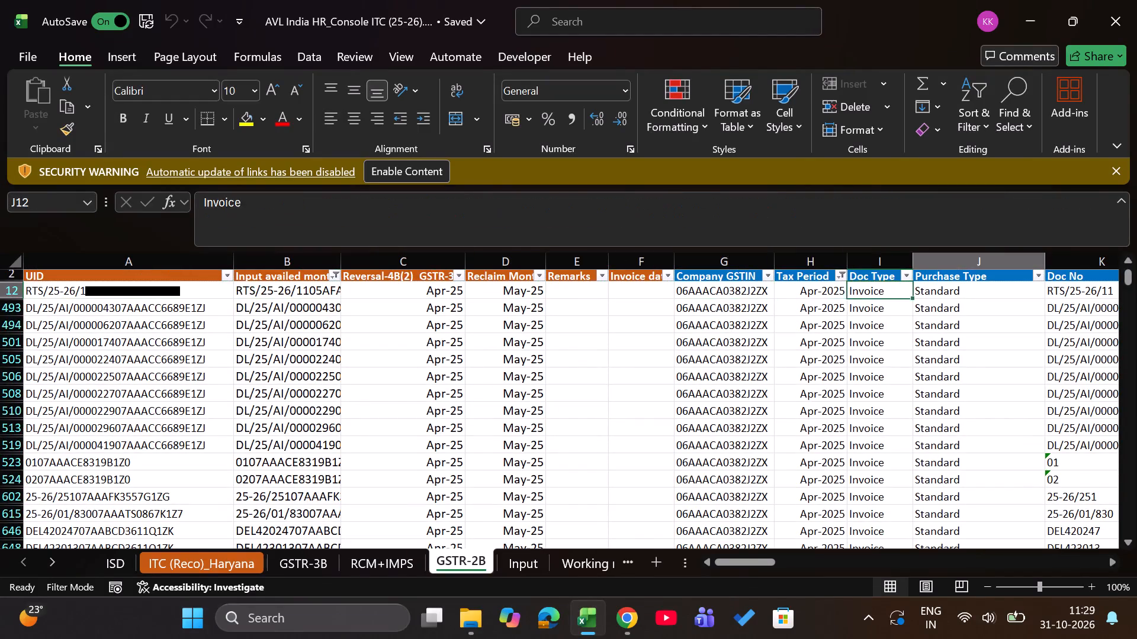
Review the GSTR-2B column headings from UID to Remarks, including Input availed month, Reversal-4B(2)_GSTR-3B and the reclaim month.
key(Up)
key(Left)
key(Left)
key(Left)
key(Left)
key(Left)
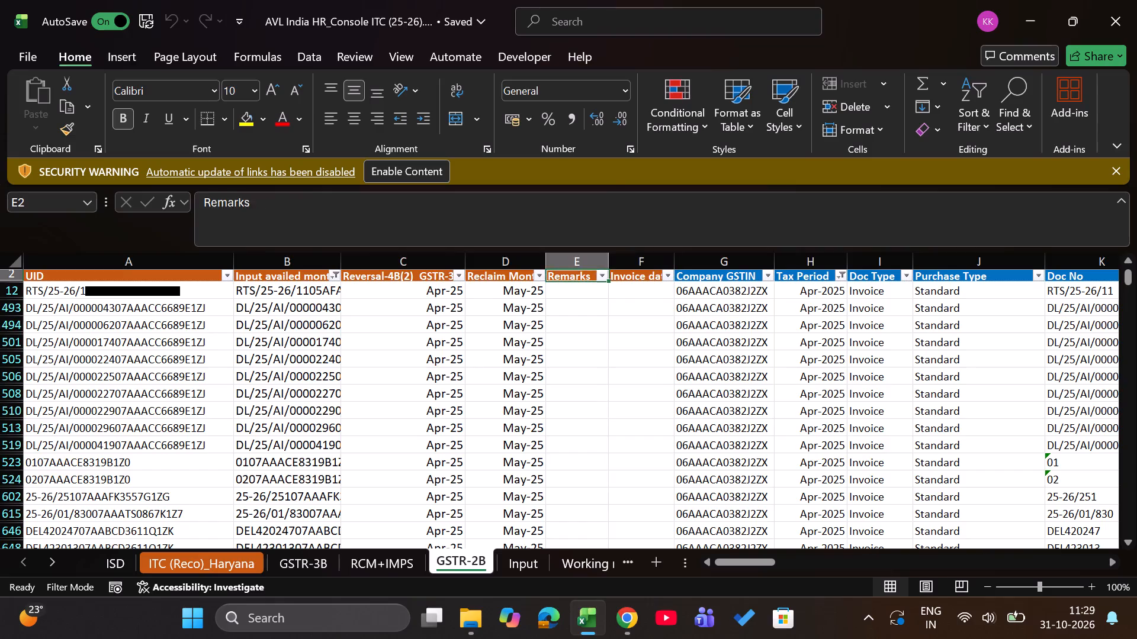
key(Left)
key(Left)
key(Left)
key(Left)
key(Left)
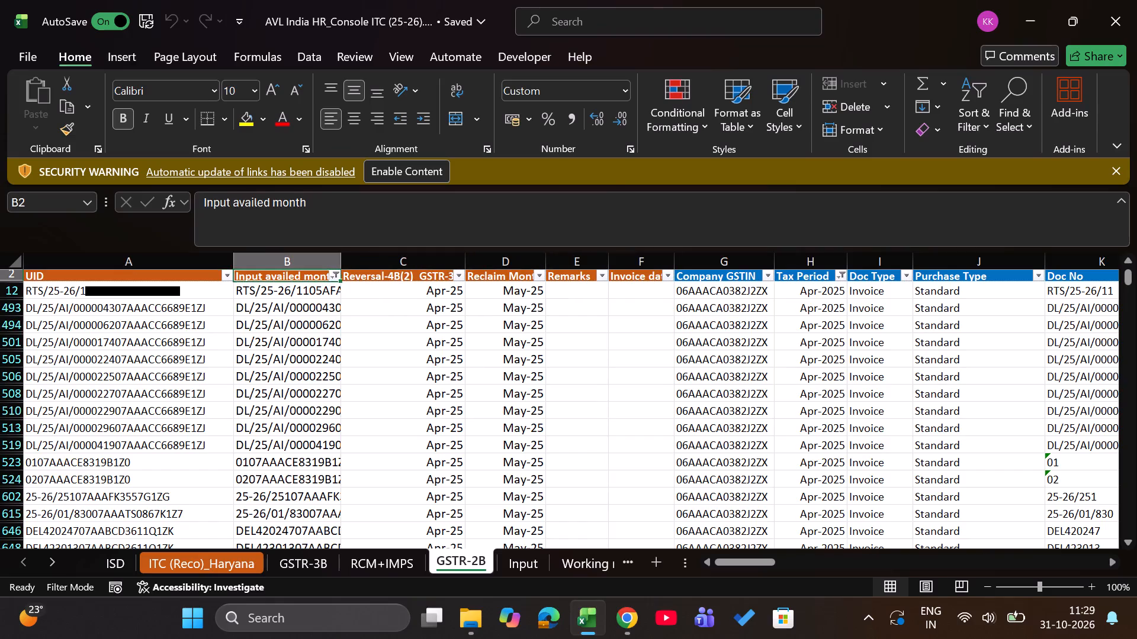
key(Right)
key(shift+Right)
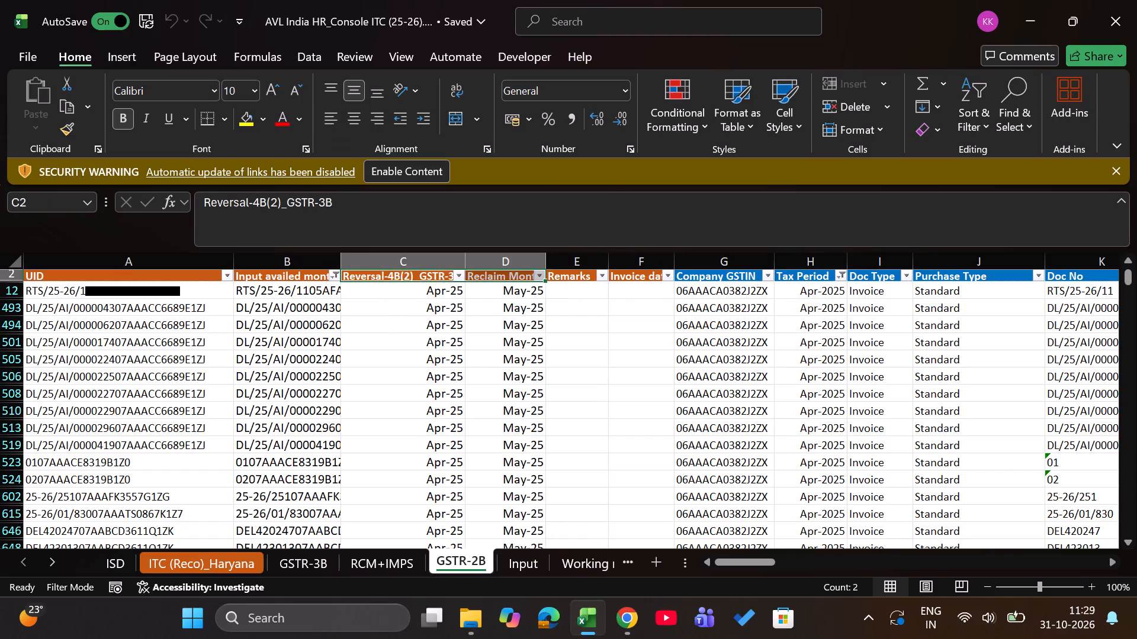
key(ctrl+Right)
key(ctrl+Left)
key(ctrl+Left)
key(ctrl+Left)
key(Down)
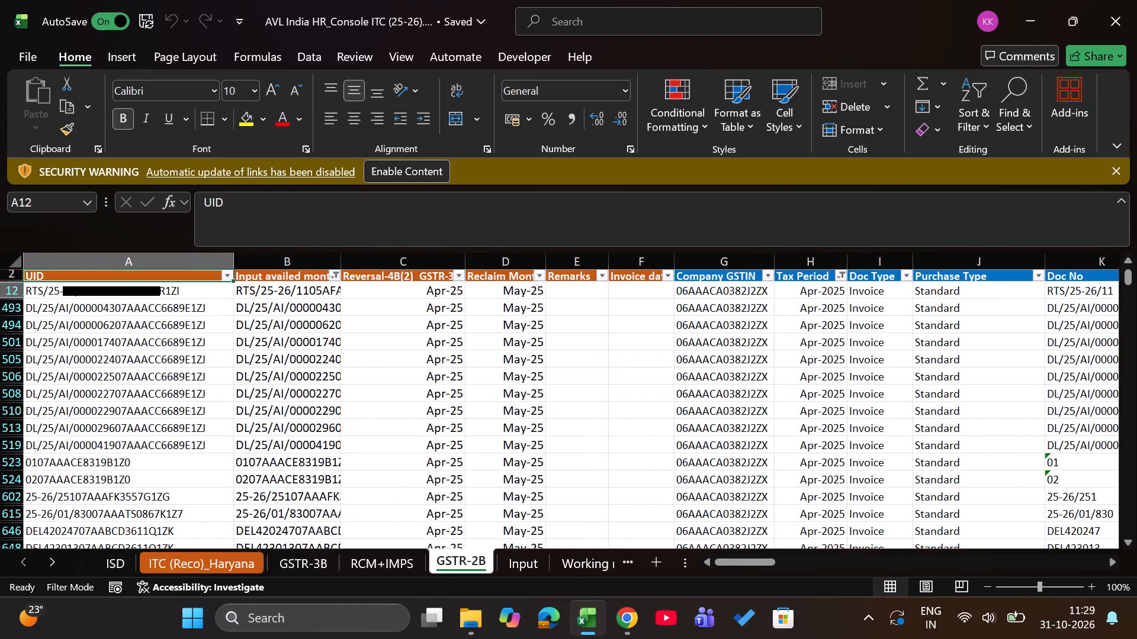
key(Down)
key(Down)
key(Right)
key(Right)
key(Up)
key(Up)
key(Right)
key(Right)
key(Up)
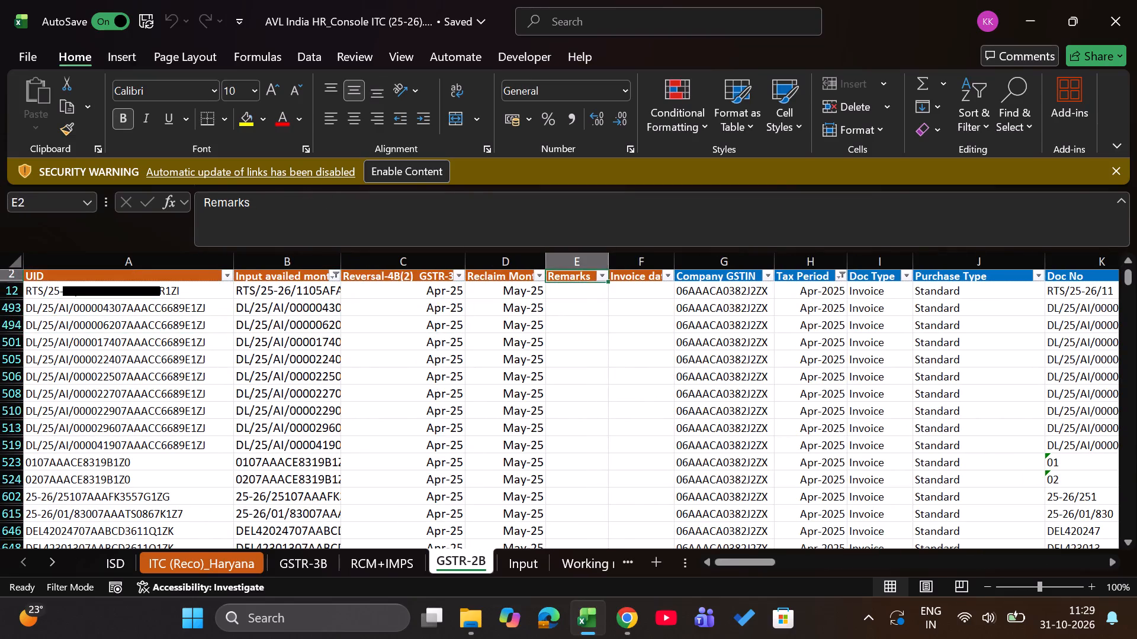
Go from the GSTR-2B sheet to the ISD sheet.
key(ctrl+Page_Up)
key(ctrl+Page_Up)
key(ctrl+Page_Up)
key(ctrl+Page_Up)
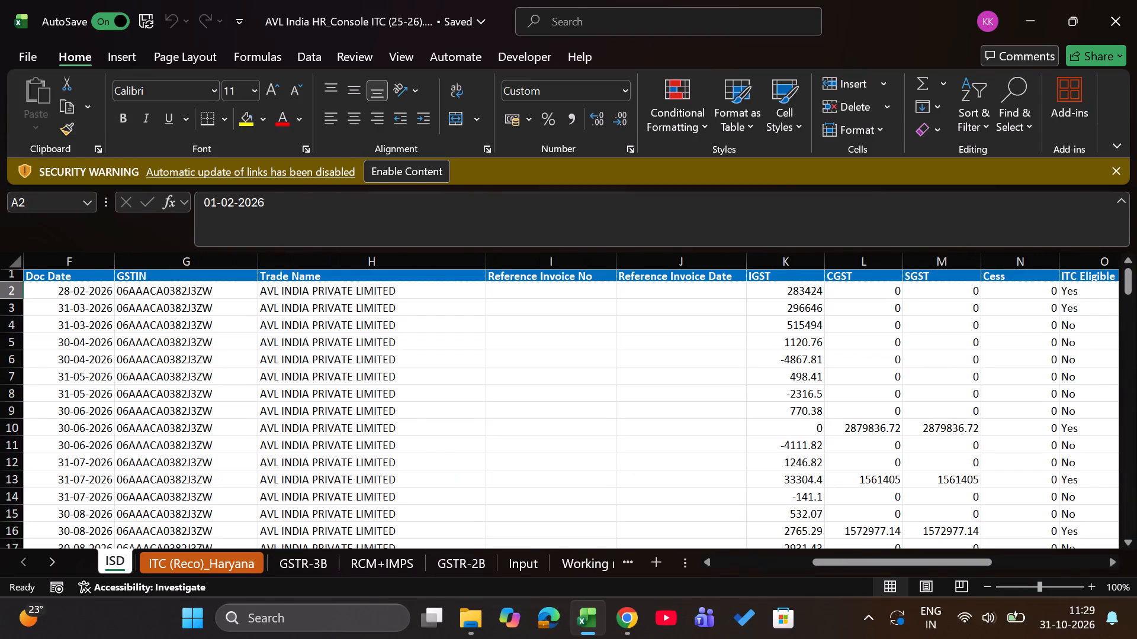
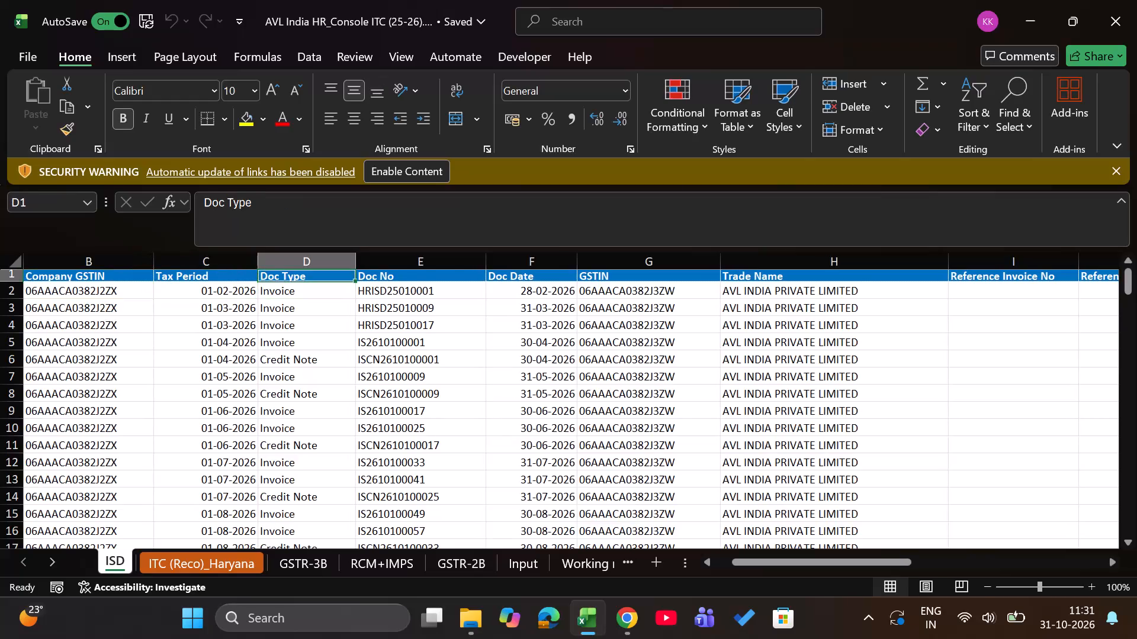
Review the ISD sheet's column headings between Doc Type and Availment month.
key(ctrl+Left)
key(Left)
key(Right)
key(Right)
key(Right)
key(Left)
key(Left)
key(Left)
key(Left)
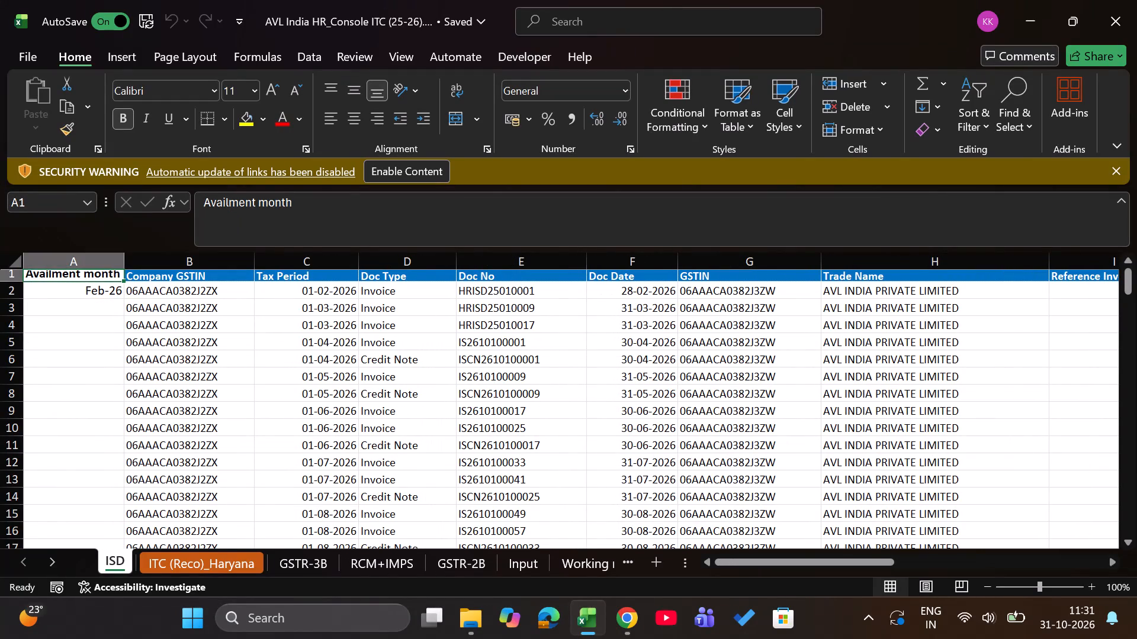
On the ITC (Reco)_Haryana sheet, examine the lower difference tables for Other reversal-GSTR-2B-4B2 and Reclaim ITC-GSTR-3B-4D1.
key(ctrl+Page_Down)
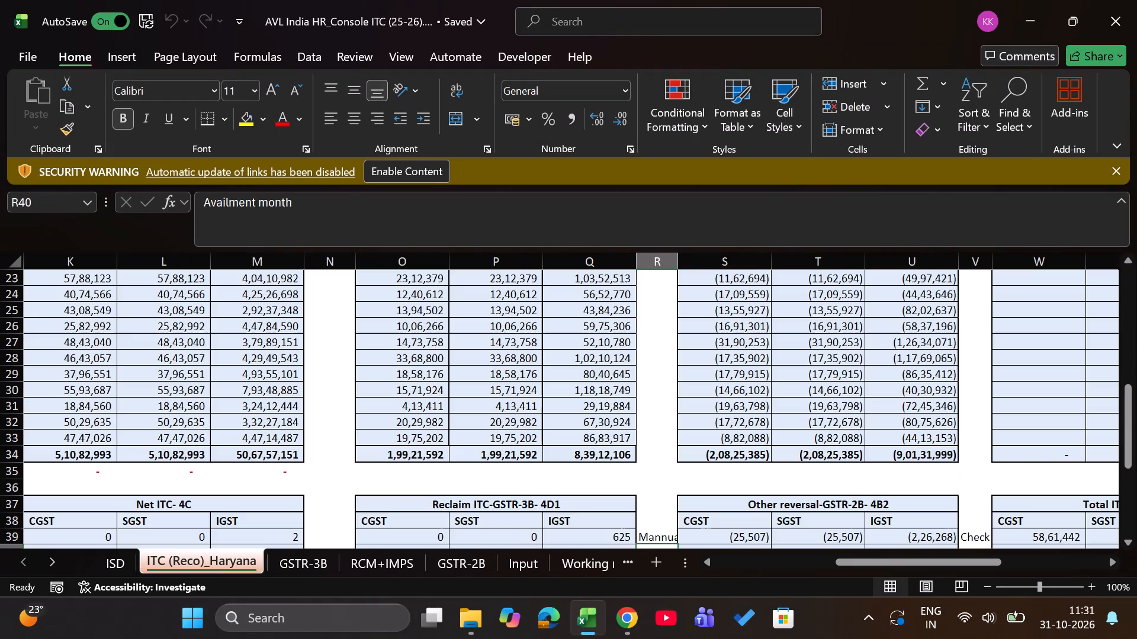
key(Right)
key(Right)
key(Right)
key(Down)
key(Down)
key(Down)
key(Down)
key(Down)
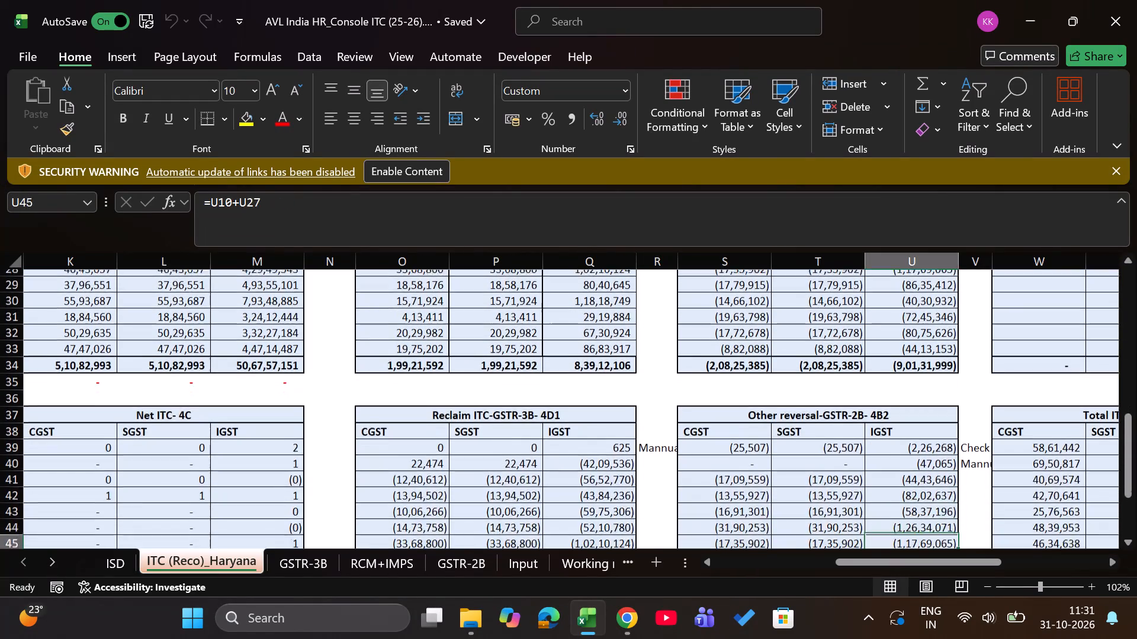
key(Down)
key(Down)
key(Down)
key(Left)
key(Left)
key(Left)
key(Left)
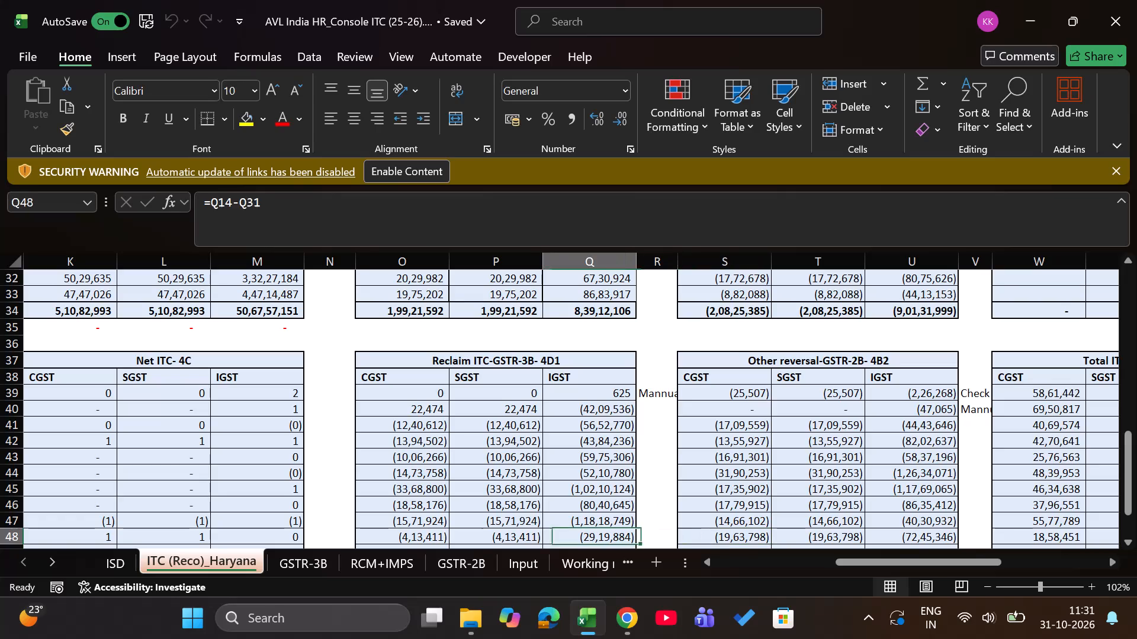
key(Left)
Examine the IGST formulas for Reclaim ITC-GSTR-3B-4D1 through the stacked reconciliation tables on the ITC (Reco)_Haryana sheet.
key(Up)
key(Up)
key(Up)
key(Up)
key(Right)
key(Up)
key(Up)
key(Up)
key(Up)
key(Up)
key(Up)
key(Up)
key(Up)
key(Up)
key(Up)
key(Up)
key(Up)
key(Up)
key(Up)
key(Up)
key(Up)
key(Up)
key(Up)
key(Up)
key(Up)
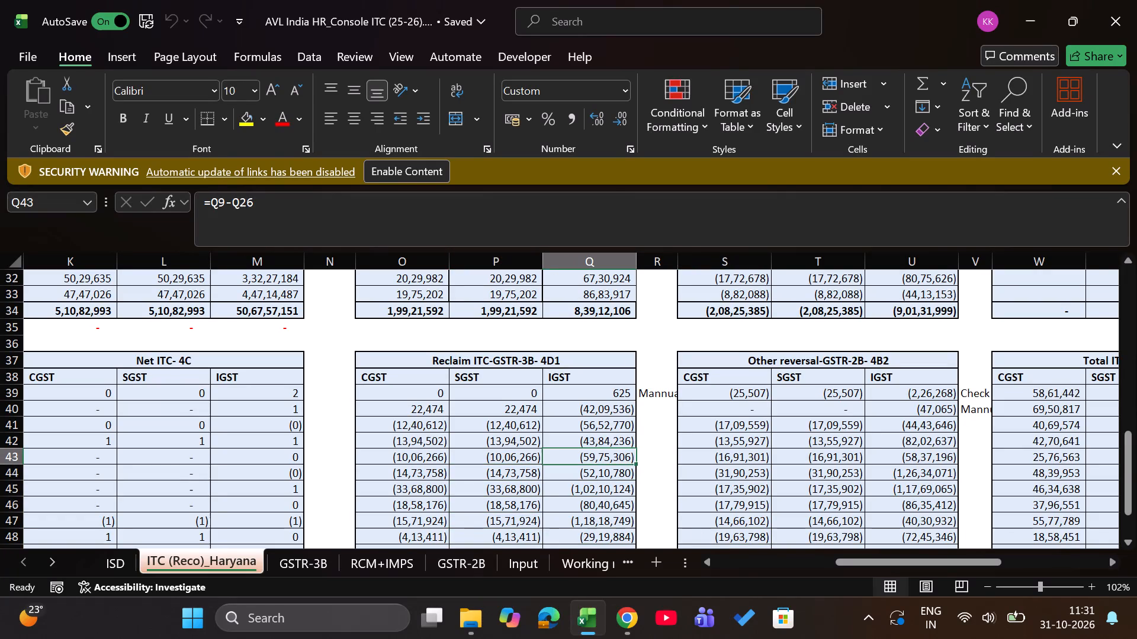
key(Down)
key(Down)
key(Down)
key(Down)
key(Down)
key(Down)
key(Down)
key(Down)
key(Down)
key(Down)
key(Down)
key(Down)
key(Down)
key(Down)
key(Down)
key(Down)
key(Down)
key(Down)
key(Down)
key(Down)
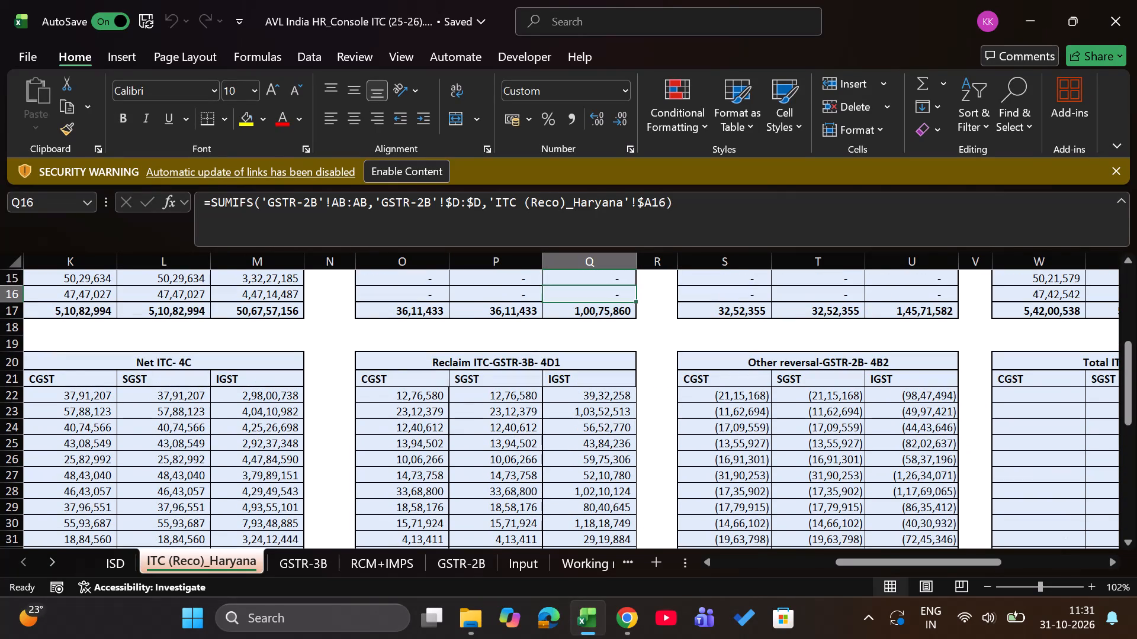
Go past the GSTR-3B sheet to GSTR-2B and review its headings from UID to Remarks.
key(ctrl+Page_Down)
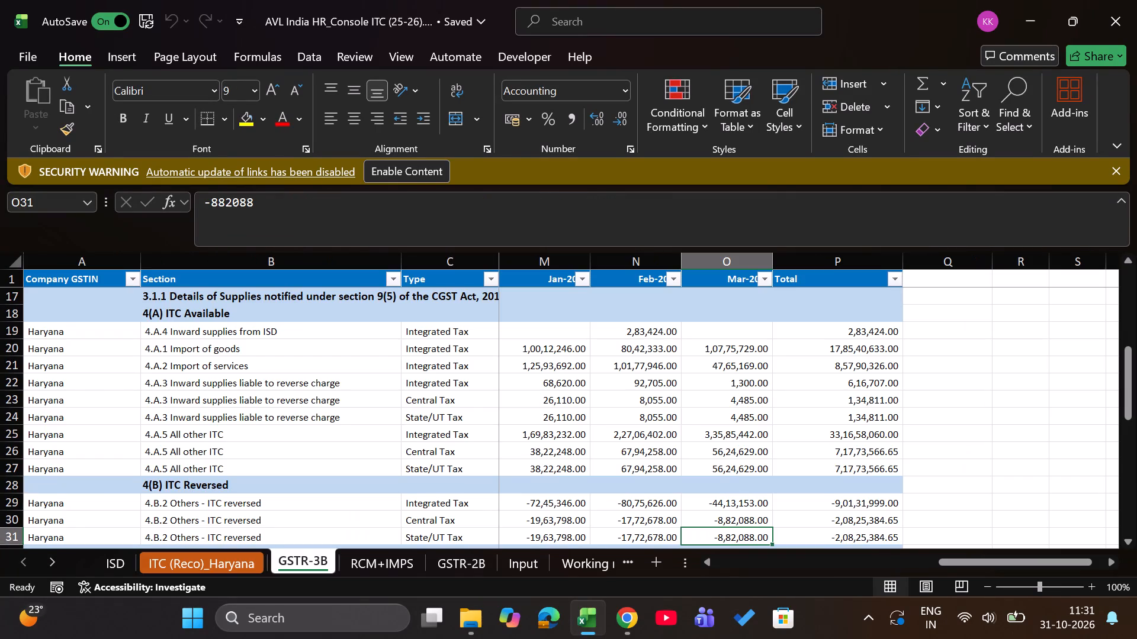
key(ctrl+Page_Down)
key(ctrl+Page_Down)
key(Left)
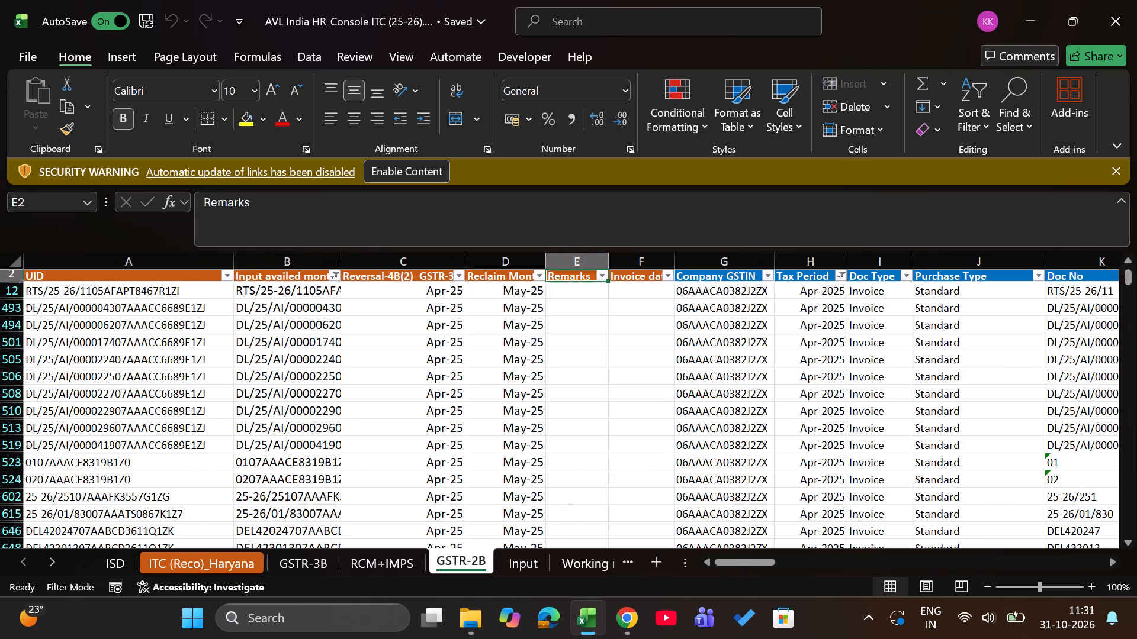
key(Left)
key(ctrl+Left)
key(ctrl+Left)
key(Right)
key(Right)
key(Right)
key(Right)
key(Left)
key(Left)
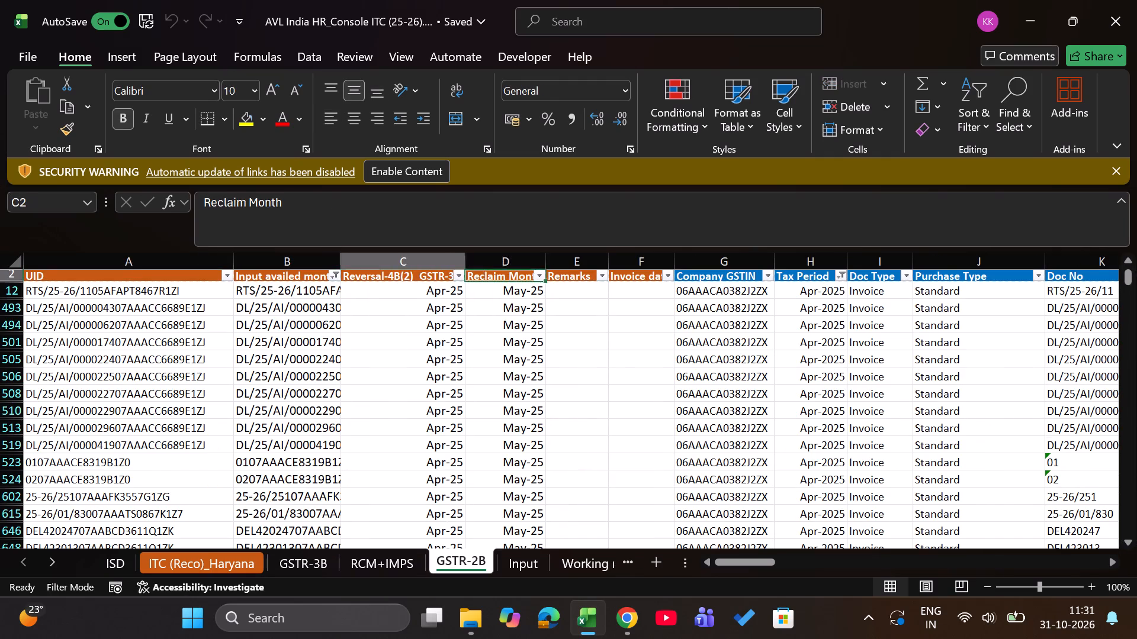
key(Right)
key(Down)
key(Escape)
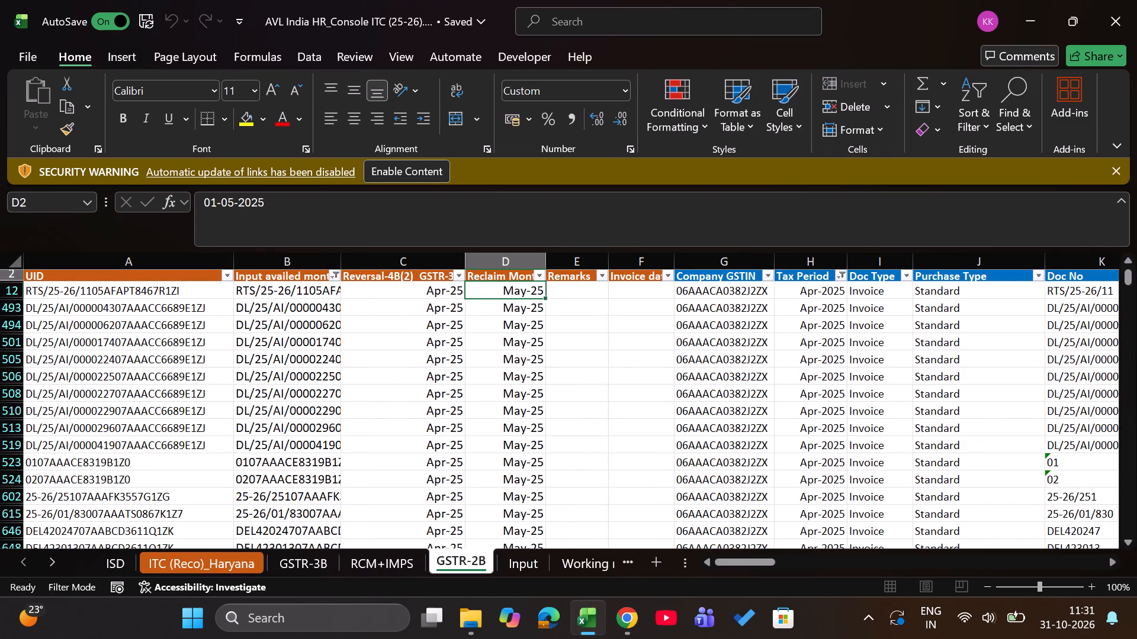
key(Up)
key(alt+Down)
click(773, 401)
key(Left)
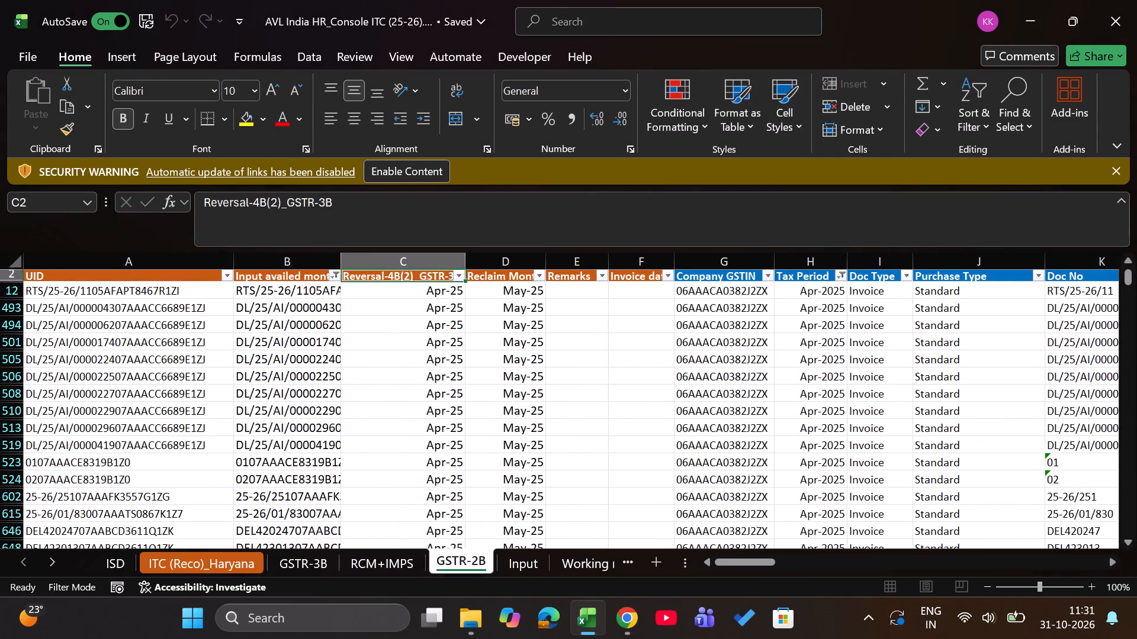
Review the GSTR-2B column headings from Input availed month across to Tax Period.
key(Right)
key(Right)
key(Right)
key(Right)
key(Right)
key(Left)
key(Left)
key(Left)
key(Left)
key(Left)
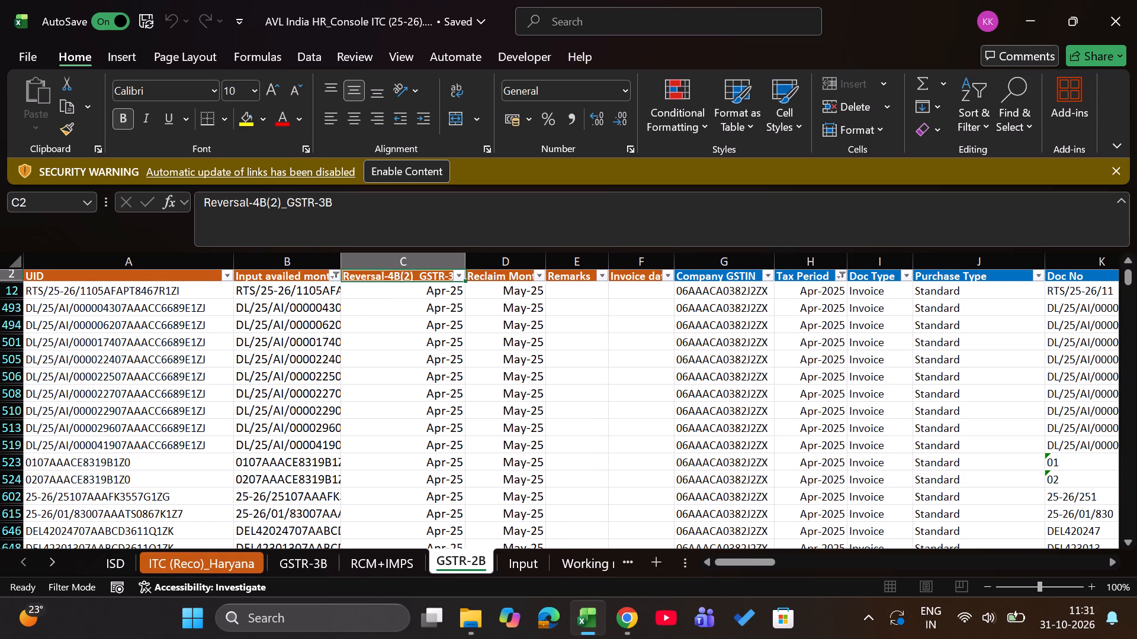
key(Left)
Remove the Tax Period filter on the GSTR-2B sheet by including all periods.
key(Right)
key(Right)
key(Right)
key(Right)
key(Right)
key(Right)
key(alt+Down)
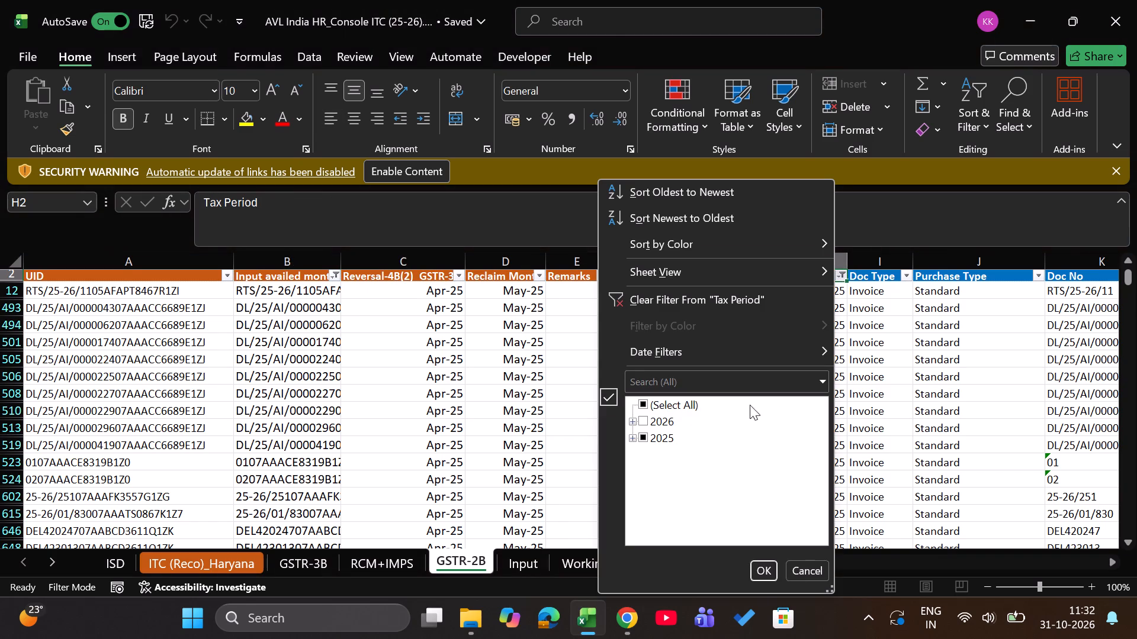
click(630, 438)
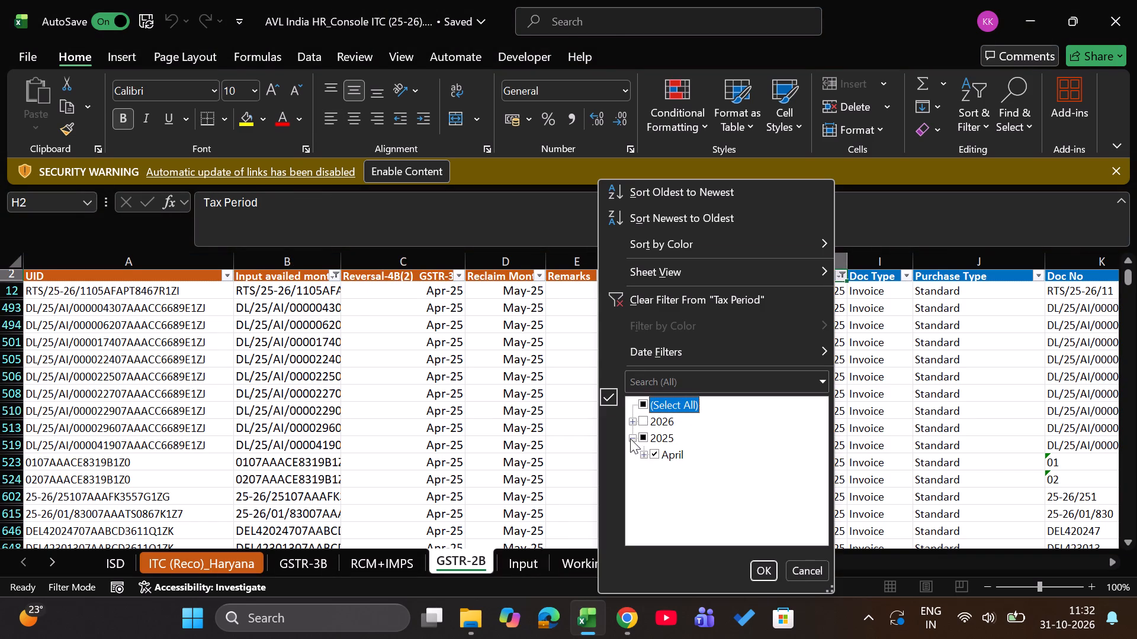
click(650, 407)
key(Return)
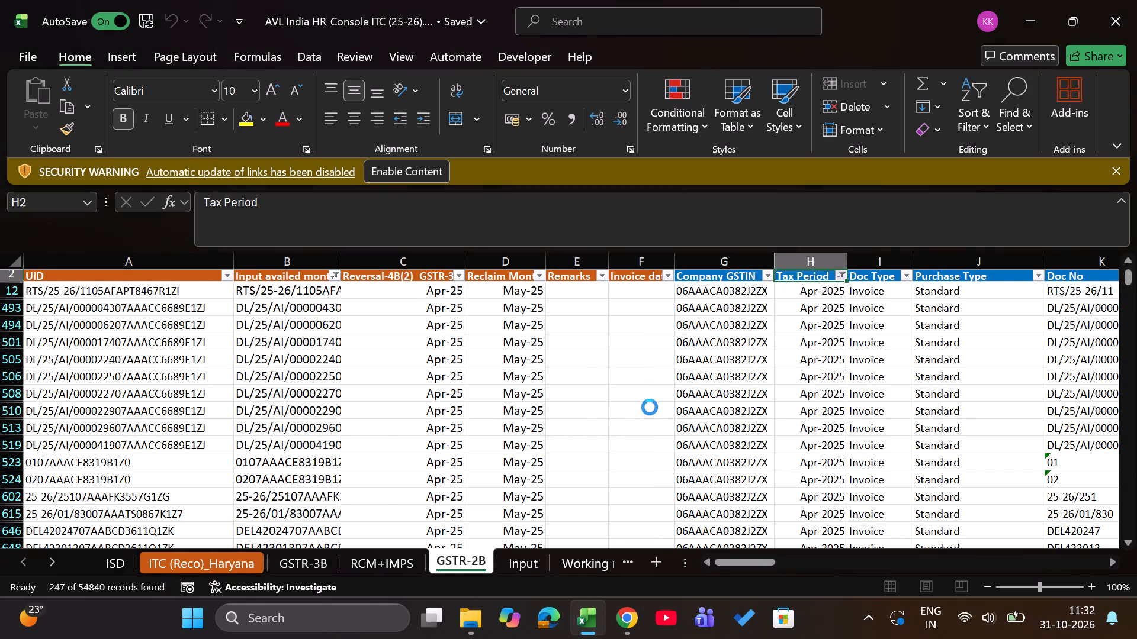
Remove the Input availed month filter on the GSTR-2B sheet by including all its entries.
key(Left)
key(Left)
key(Left)
key(Left)
key(Left)
key(Left)
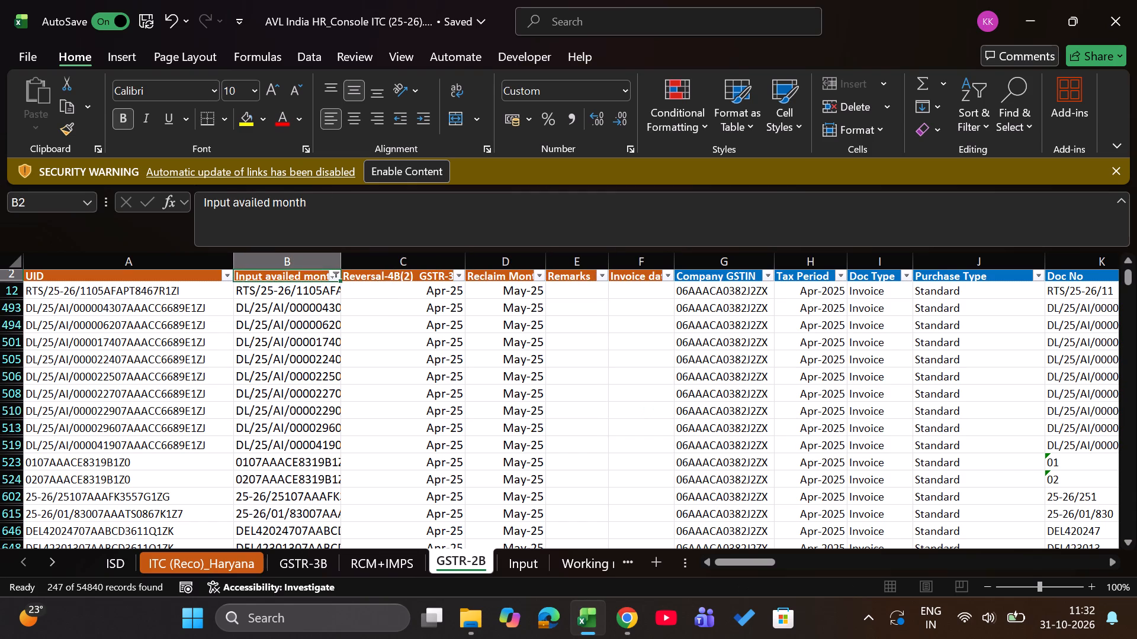
key(alt+Down)
key(alt+Down)
key(alt+Down)
key(alt+Down)
key(alt+Down)
key(alt+Down)
key(alt+Down)
key(alt+Down)
key(alt+Down)
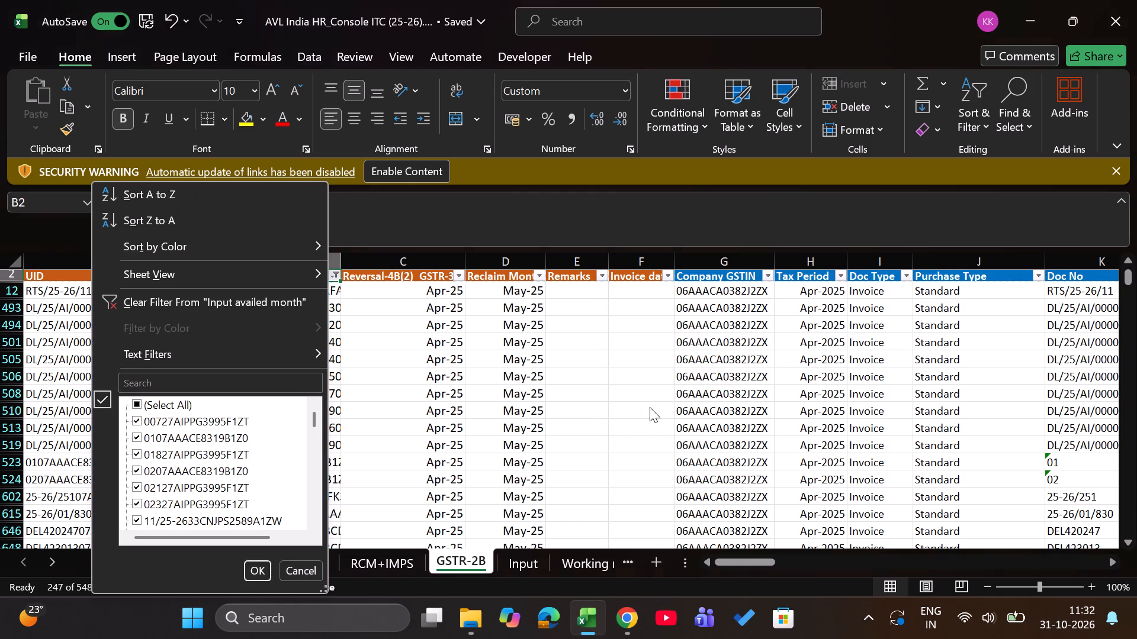
key(Down)
key(space)
key(Return)
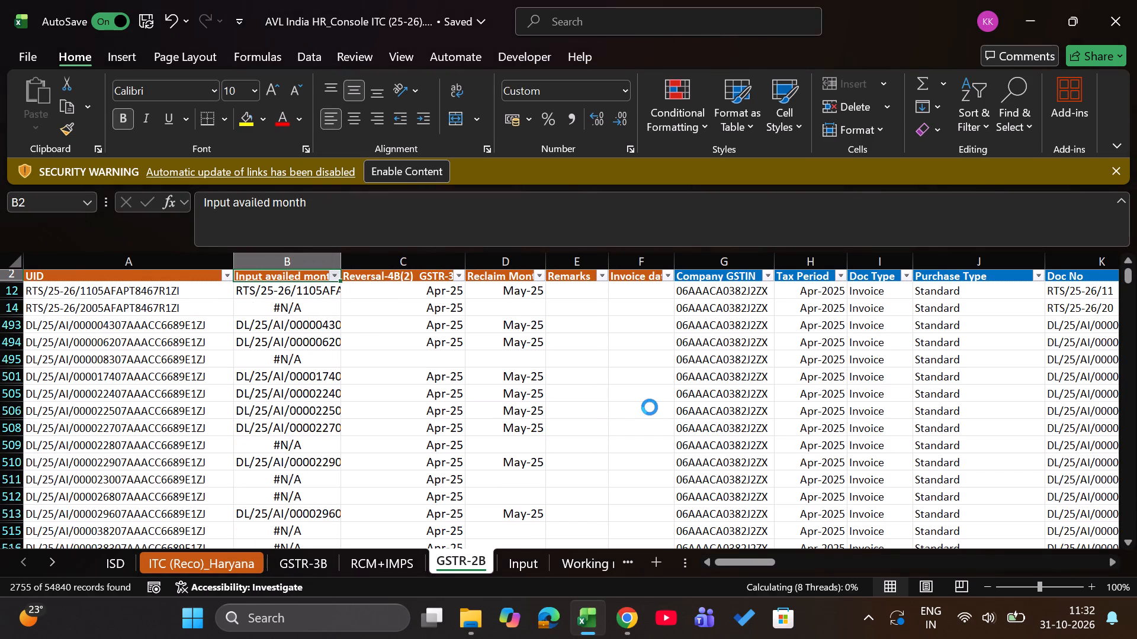
Go to the Input sheet and check the Table 4C difference formulas from column E back to column C.
key(ctrl+Page_Up)
key(ctrl+Page_Down)
key(ctrl+Page_Down)
key(Left)
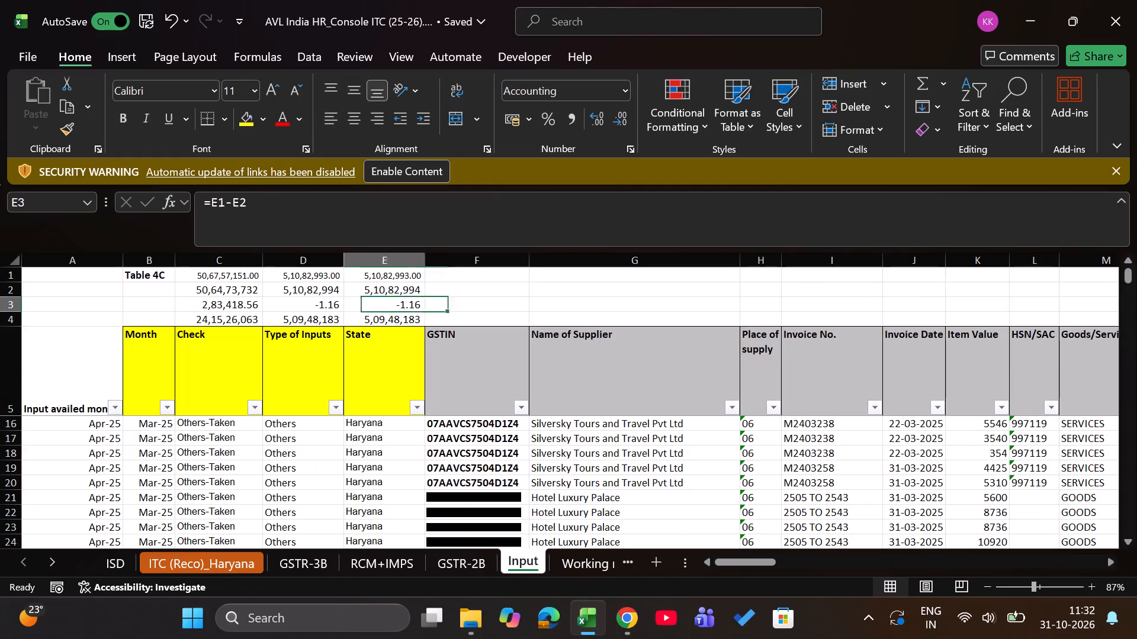
key(Left)
key(Left)
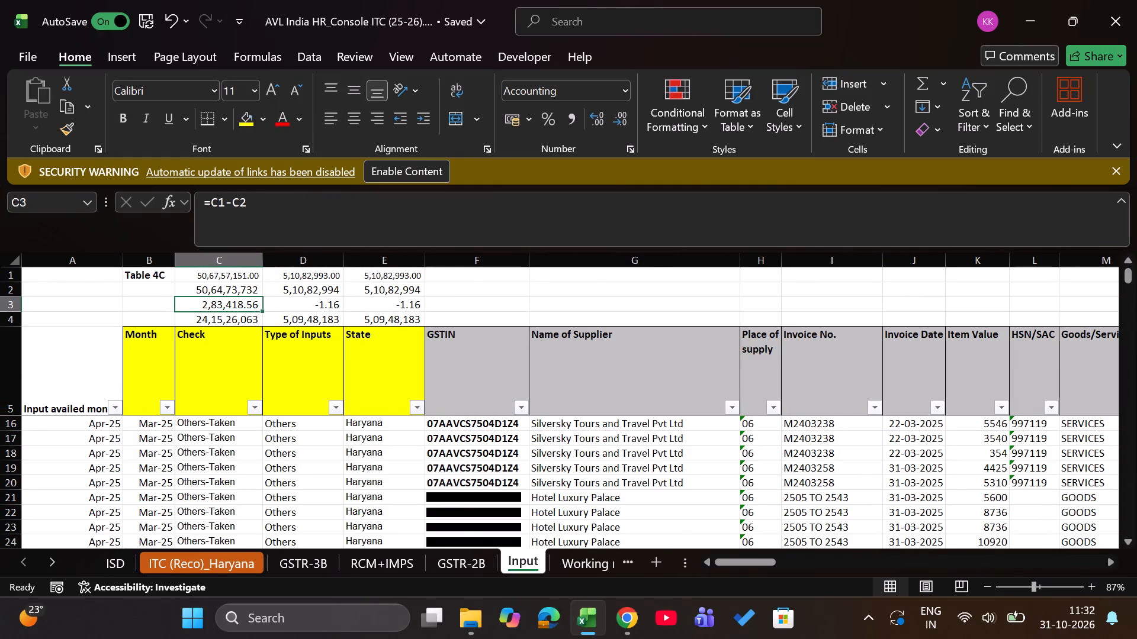
Back on the GSTR-2B sheet, delete the lookup formulas from all filtered rows of the Input availed month column.
key(ctrl+Page_Up)
key(Down)
key(ctrl+shift+Down)
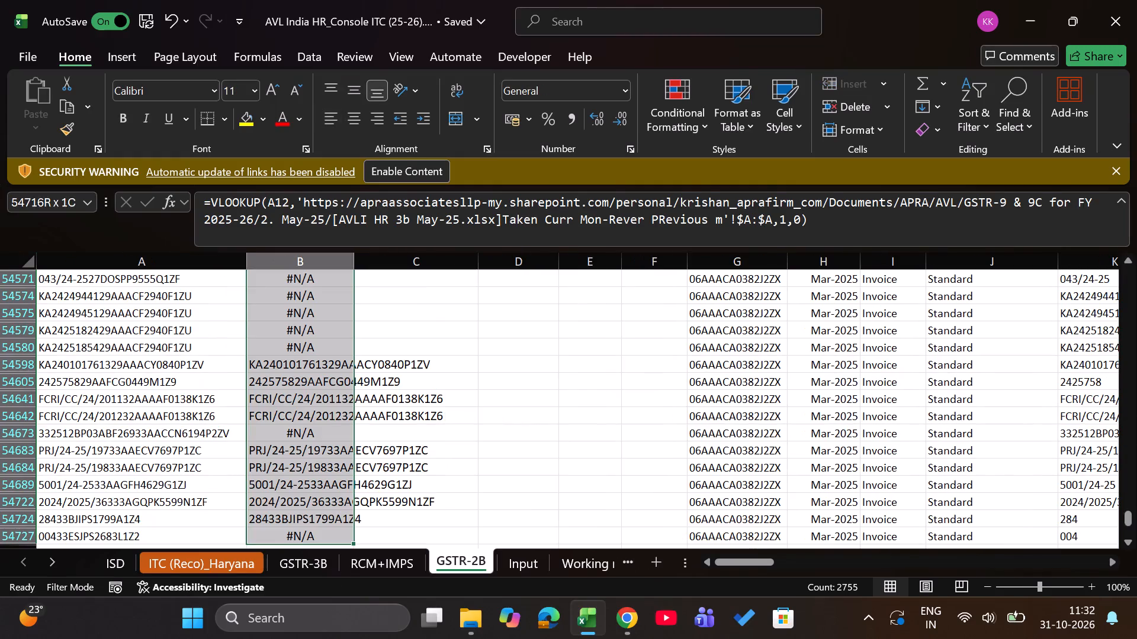
key(Delete)
key(Up)
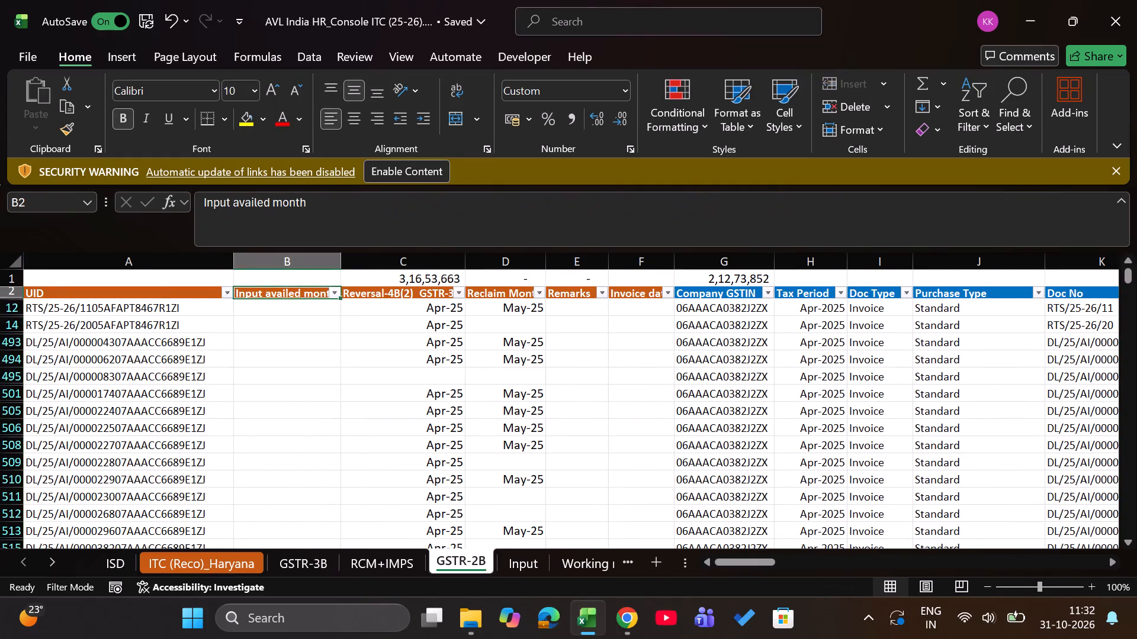
Clear all filters on the GSTR-2B sheet and filter Input availed month to exclude blanks.
text(ac)
key(Down)
key(Up)
key(alt+Down)
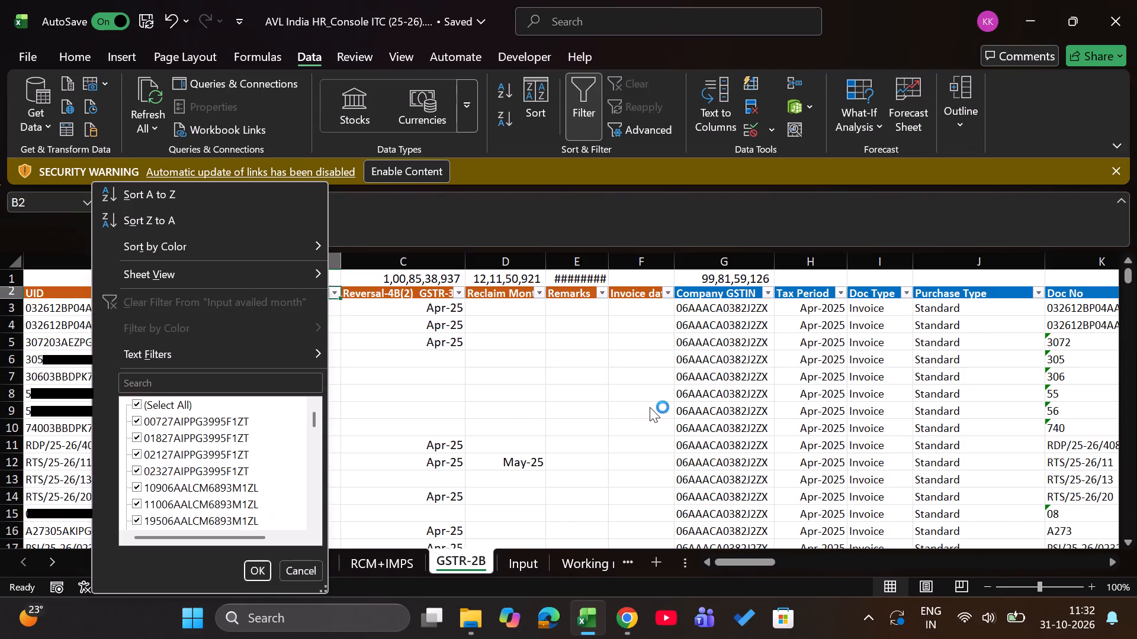
scroll(259, 472, down, 17)
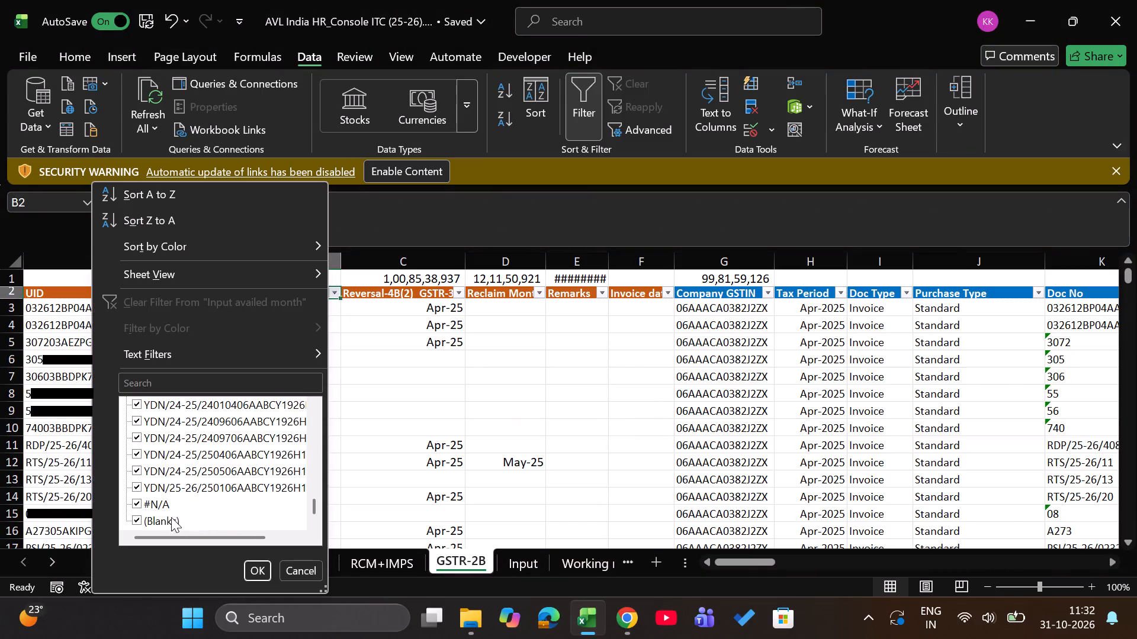
click(171, 520)
key(Return)
Delete the remaining lookup formulas from the visible cells of the Input availed month column, leaving its heading intact.
key(Down)
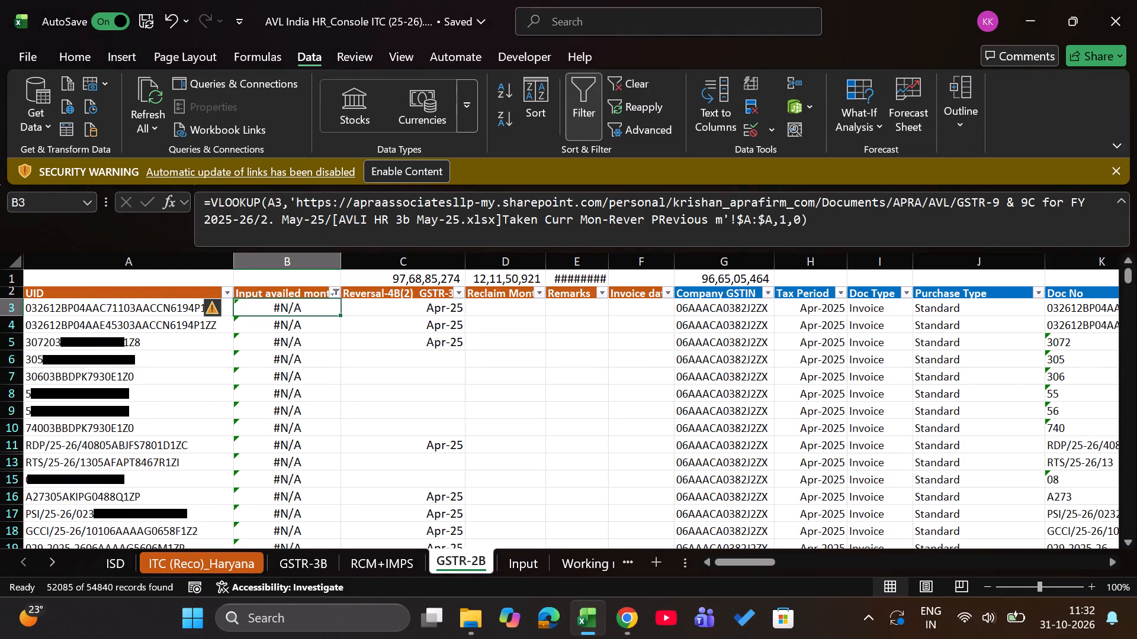
key(ctrl+shift+Down)
key(alt+semicolon)
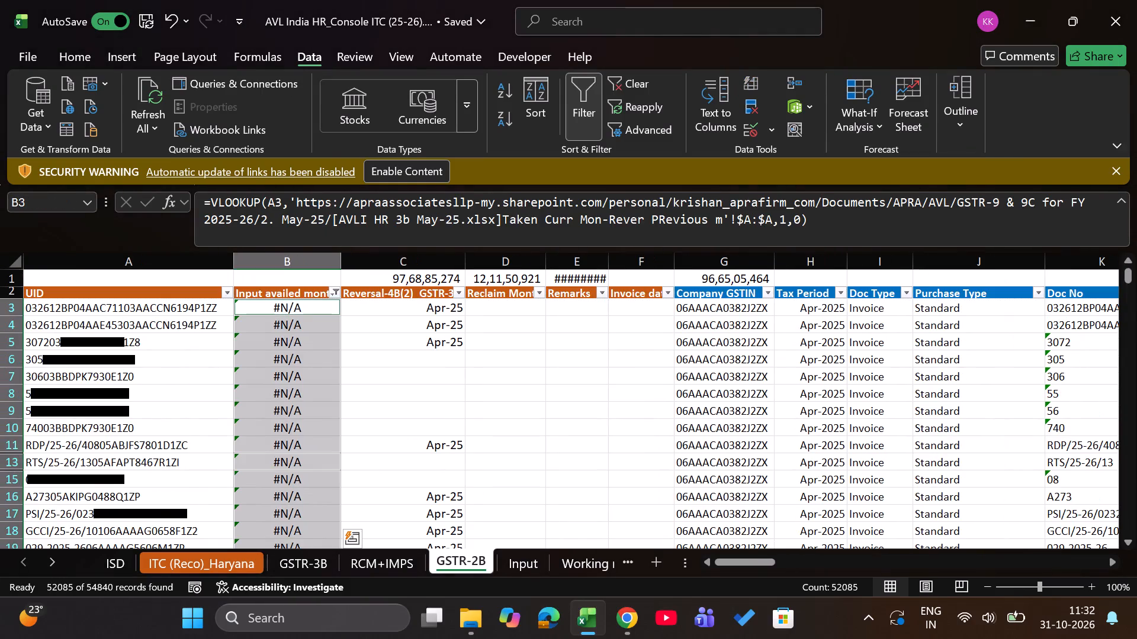
key(Delete)
key(Up)
key(Up)
key(Right)
key(Down)
key(Left)
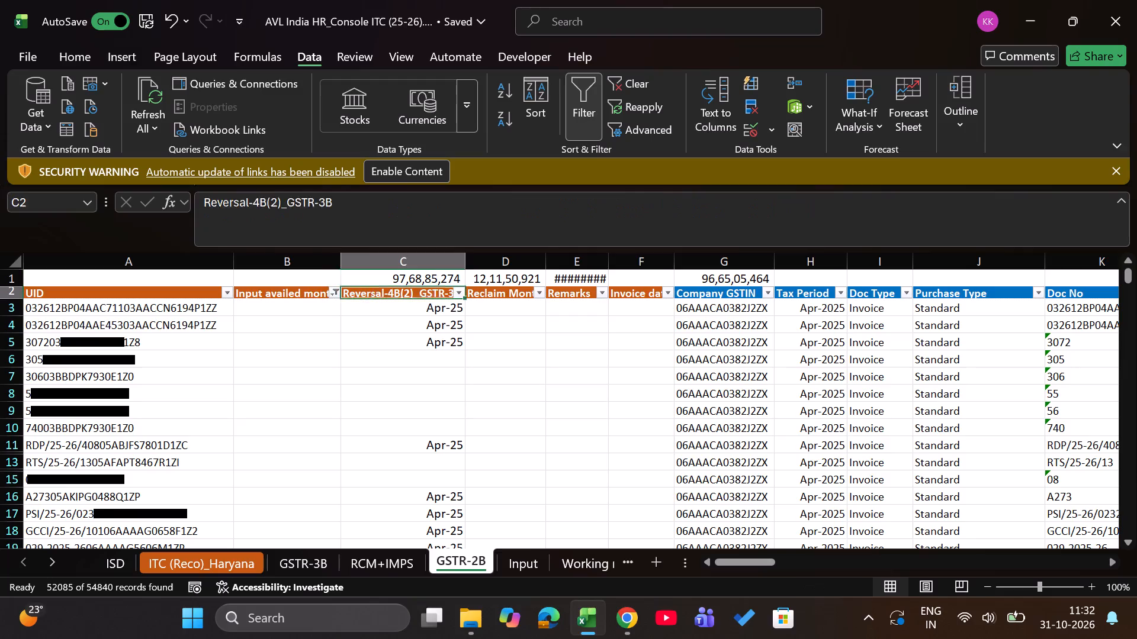
Clear the Input availed month filter on the GSTR-2B sheet and go to the column's first data cell, B3.
text(ac)
key(Right)
key(Down)
key(Left)
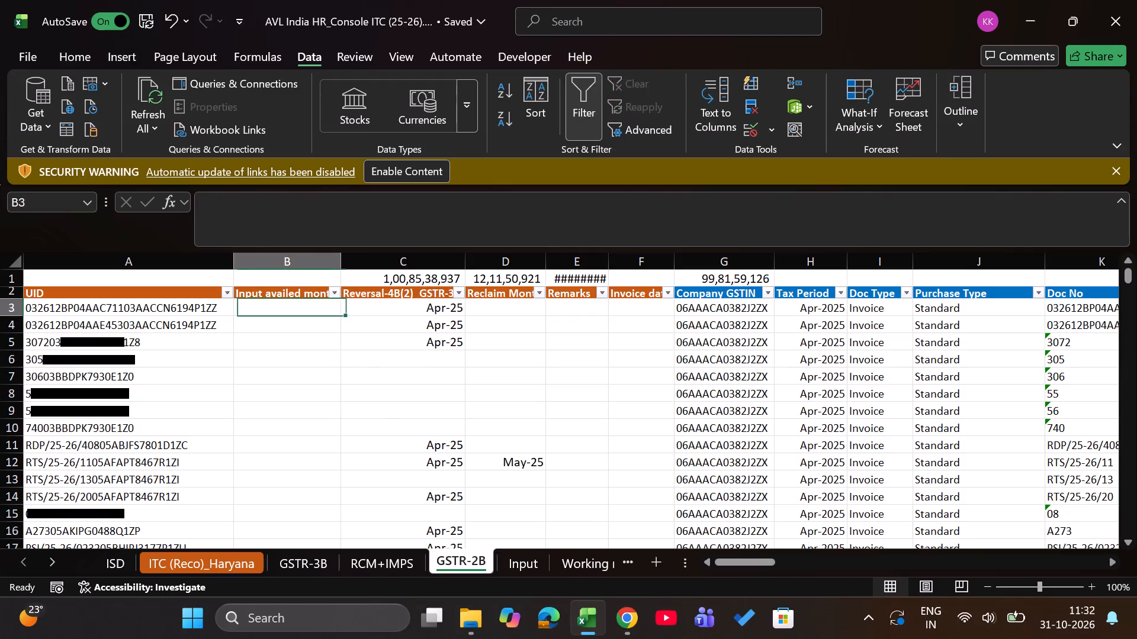
Switch to File Explorer and open the 2. May-25 folder inside GSTR-9 & 9C for FY 2025-26.
key(alt+Tab)
key(BackSpace)
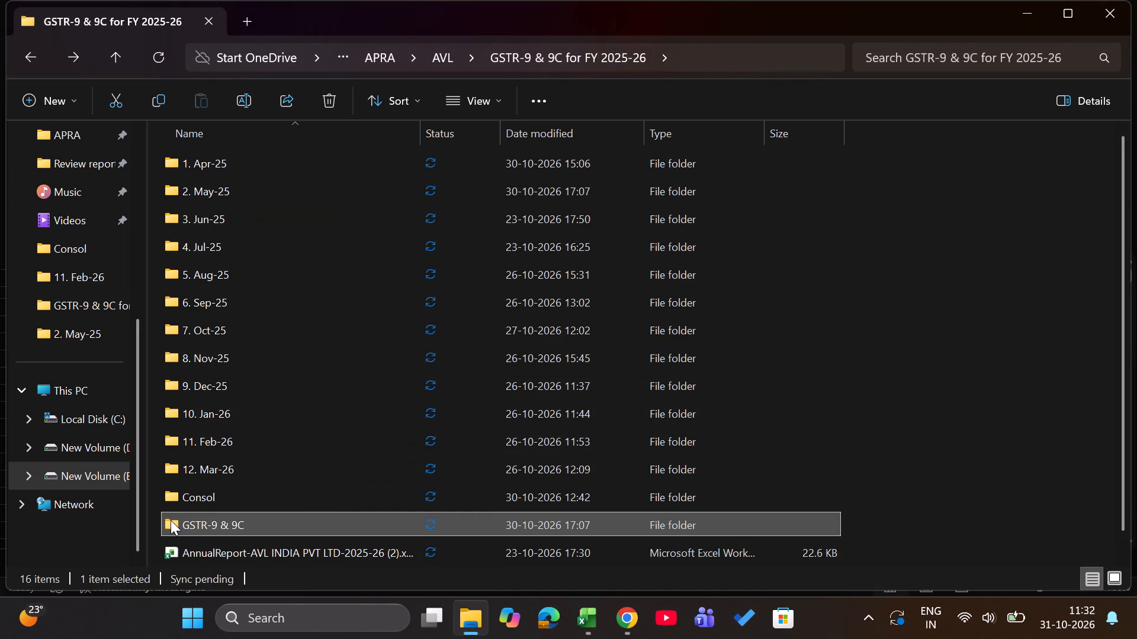
key(Up)
key(Up)
key(Up)
key(Up)
key(Up)
key(Up)
key(Up)
key(Up)
key(Up)
key(Down)
key(Up)
key(Up)
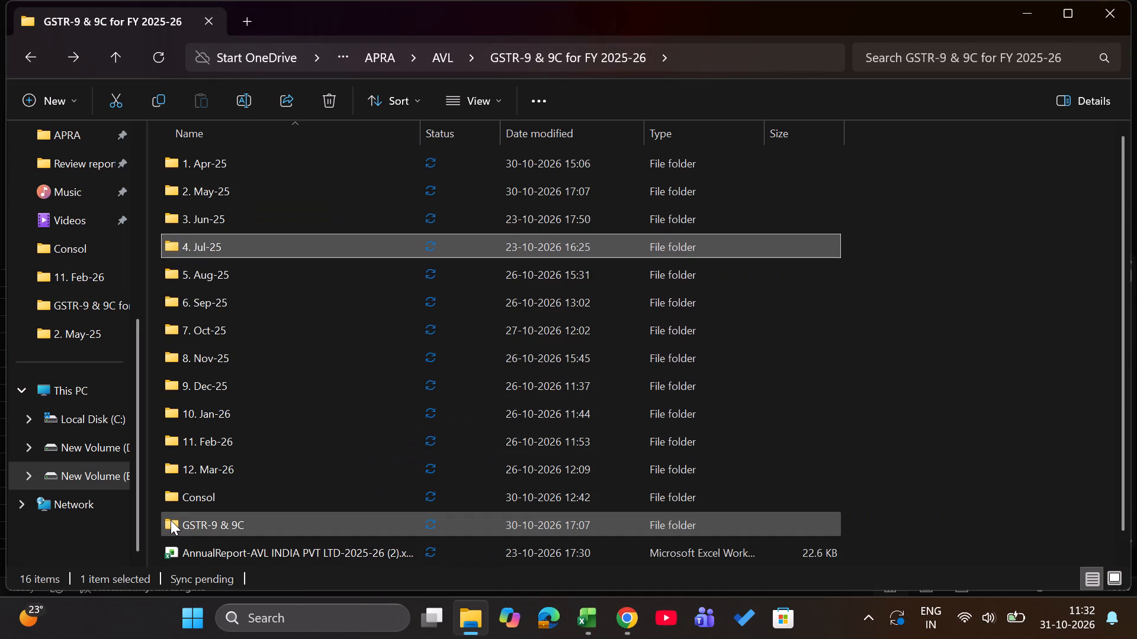
key(Up)
key(Up)
key(Return)
Open the AVLI HR 3b May-25 workbook from the May-25 folder.
key(Down)
key(Down)
key(Down)
key(Down)
key(Up)
key(Up)
key(Up)
key(Up)
key(Return)
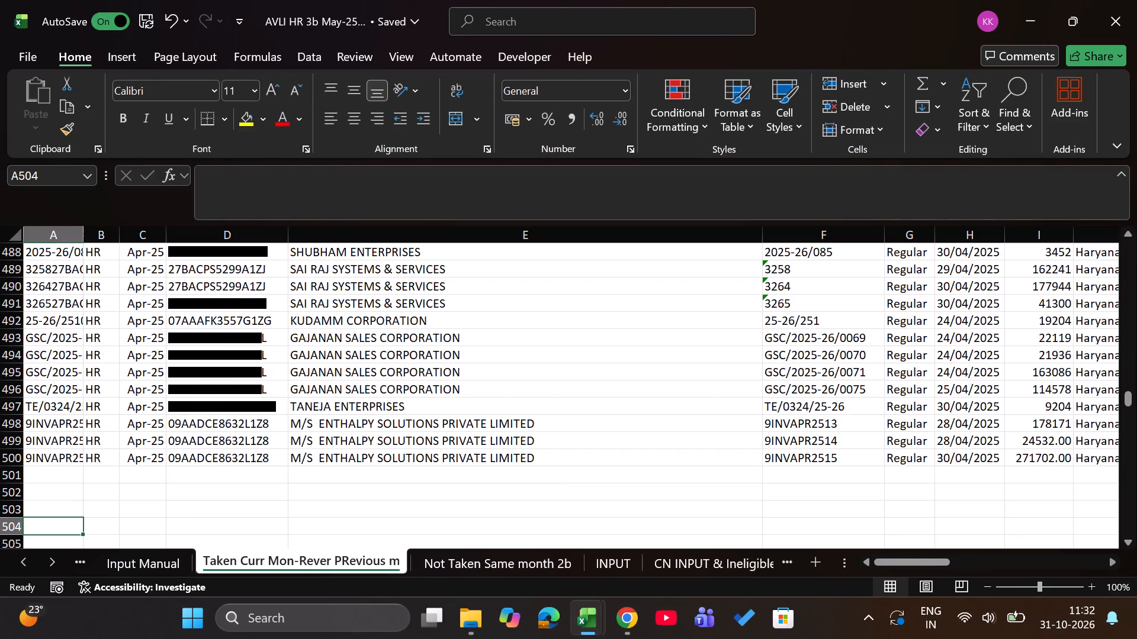
Examine the subtotal formulas in row 1 of the Taken Curr Mon-Rever PRevious m sheet.
key(ctrl+Up)
key(ctrl+Up)
key(ctrl+Up)
key(ctrl+Up)
key(Down)
key(Down)
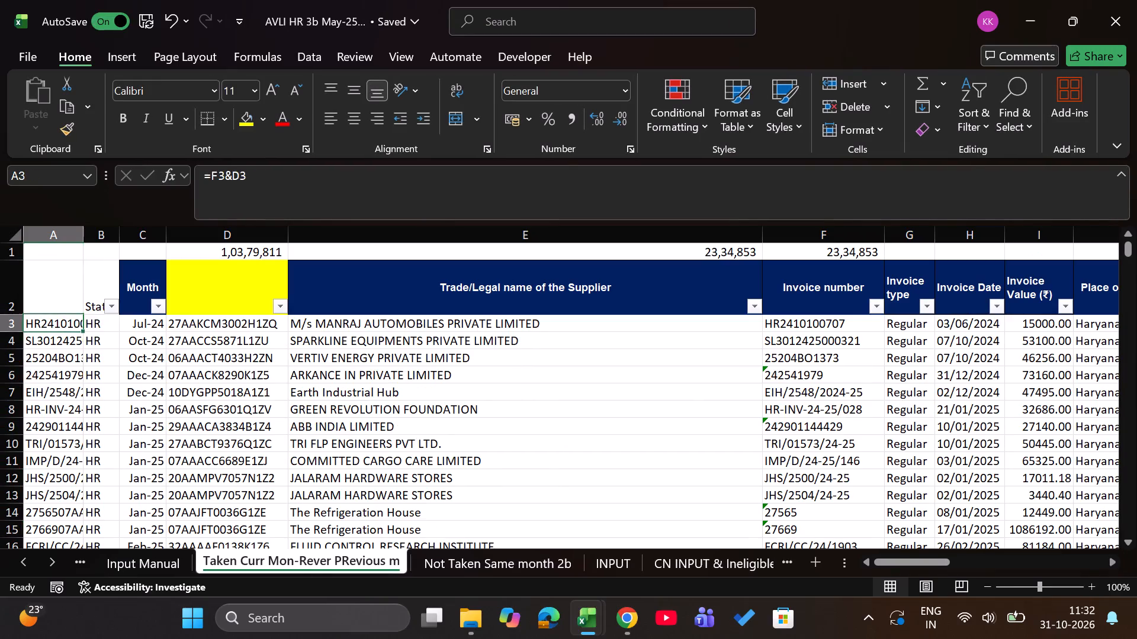
key(Right)
key(Right)
key(Up)
key(Up)
key(Up)
key(Right)
key(Right)
key(Left)
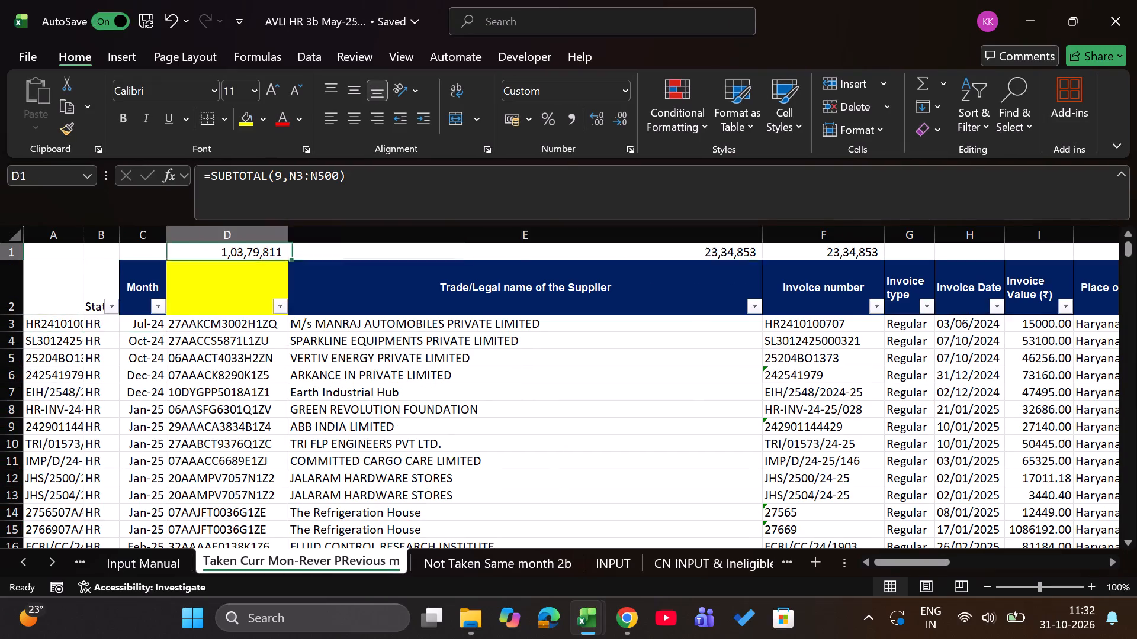
Switch to the AVL India HR console workbook and examine the GSTR-2B SUMIFS figures in column P of ITC (Reco)_Haryana.
key(alt+Tab)
key(ctrl+Page_Up)
key(ctrl+Page_Up)
key(ctrl+Page_Up)
key(ctrl+Page_Up)
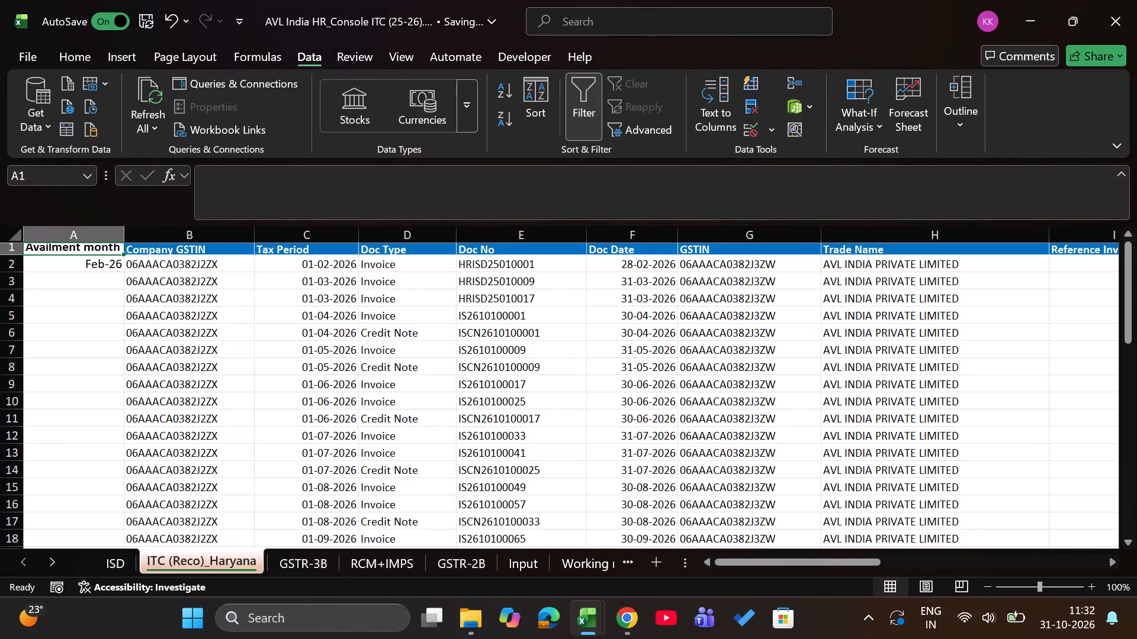
key(ctrl+Page_Down)
key(Right)
key(Left)
key(Left)
key(Up)
key(Up)
key(Up)
key(Up)
key(Up)
key(Up)
key(Up)
key(Up)
key(Up)
key(Up)
key(Up)
key(Up)
key(Up)
key(Up)
key(Up)
key(Up)
key(Up)
key(Up)
key(Up)
key(Up)
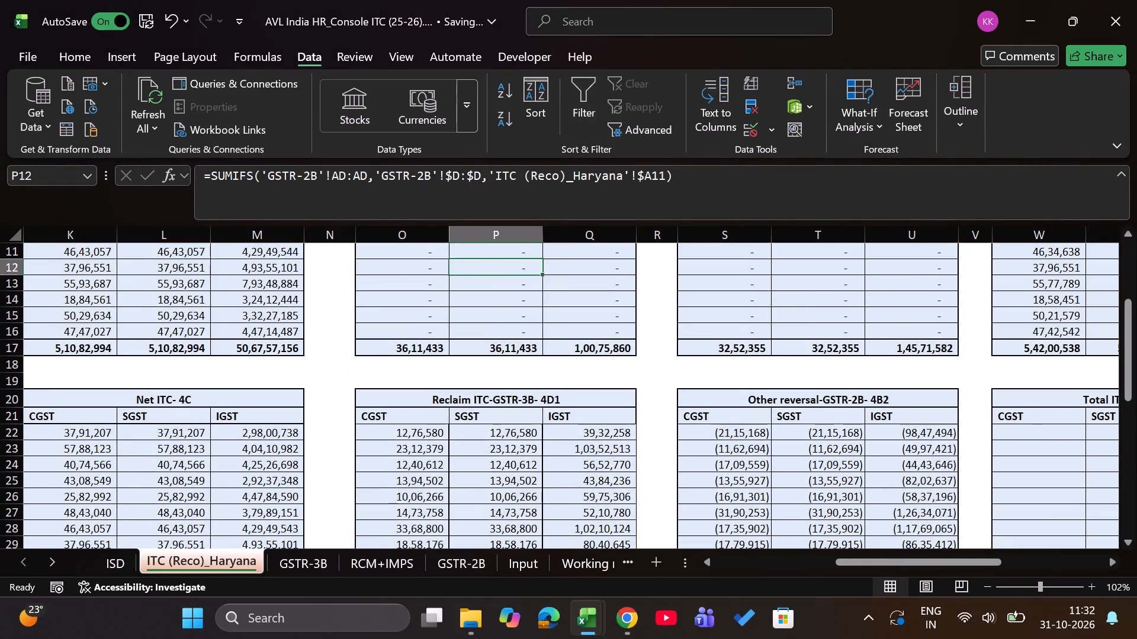
Check column P's total in row 17, and the row 23 lookup in the Reclaim ITC-GSTR-3B- 4D1 table.
key(Down)
key(Down)
key(Down)
key(Down)
key(Down)
key(Down)
key(Up)
key(Up)
key(Up)
key(Down)
key(Down)
key(Down)
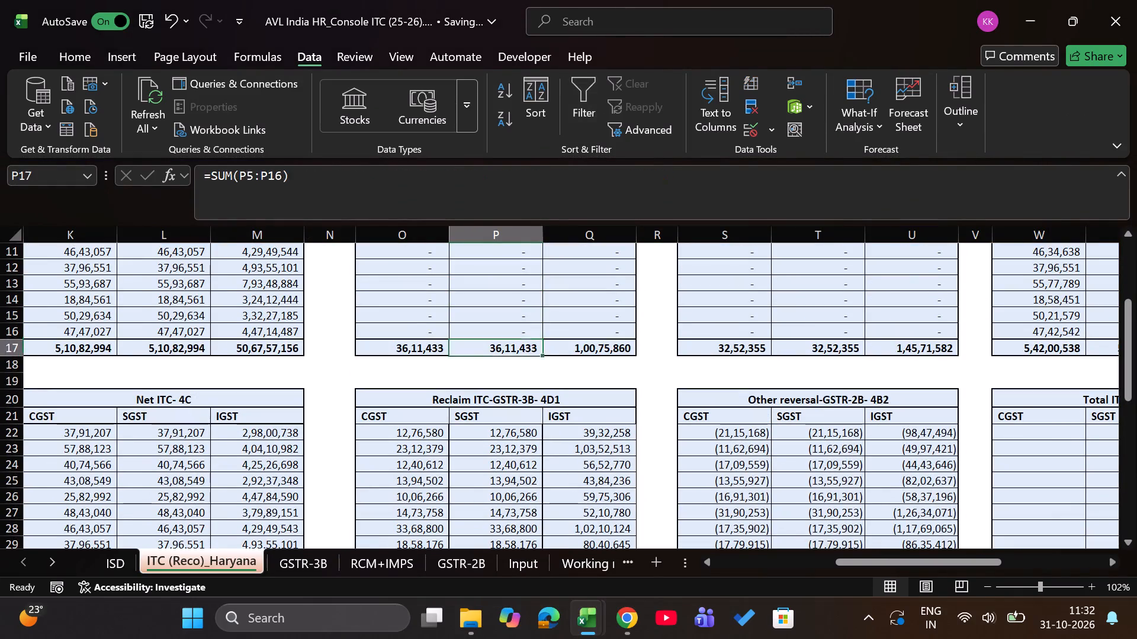
key(Down)
key(Down)
key(Down)
key(Down)
key(Down)
key(Down)
key(Tab)
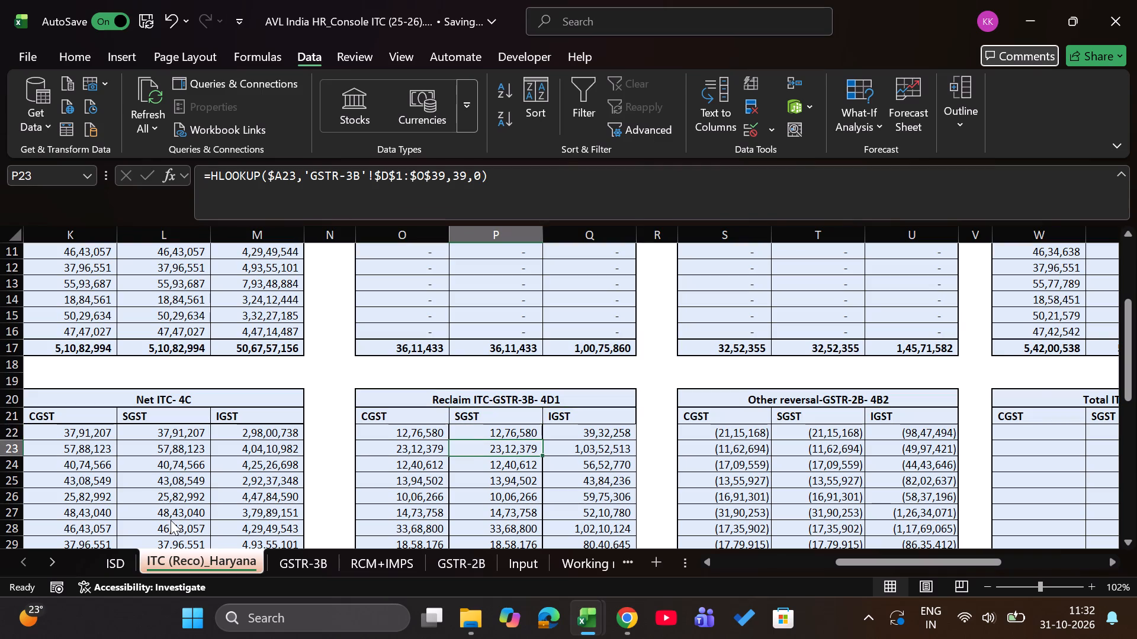
Compare the May-25 workbook's row 1 subtotals with row 23 of the console's Reclaim ITC-GSTR-3B- 4D1 table.
key(alt+Tab)
key(Right)
key(Left)
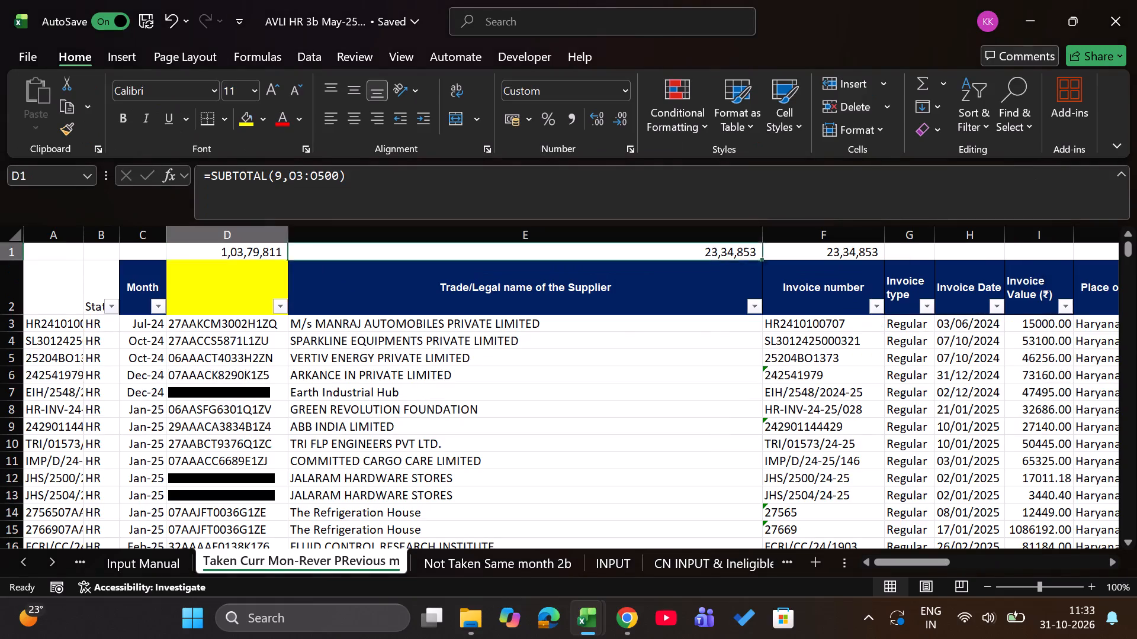
key(alt+Tab)
key(Right)
key(Right)
key(Left)
key(alt+Tab)
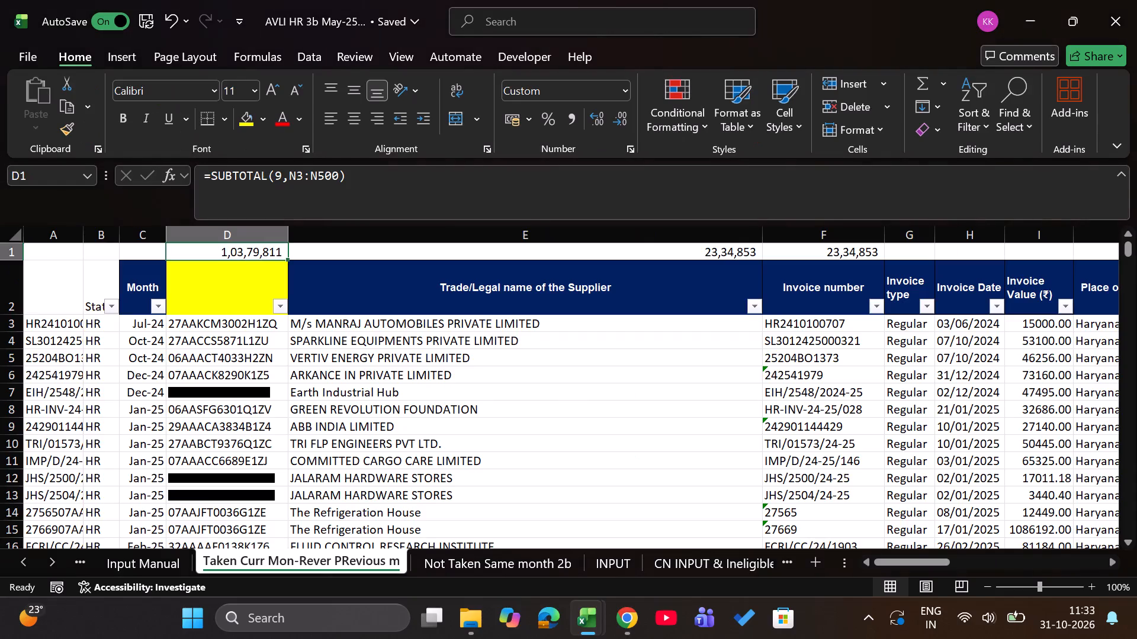
key(Down)
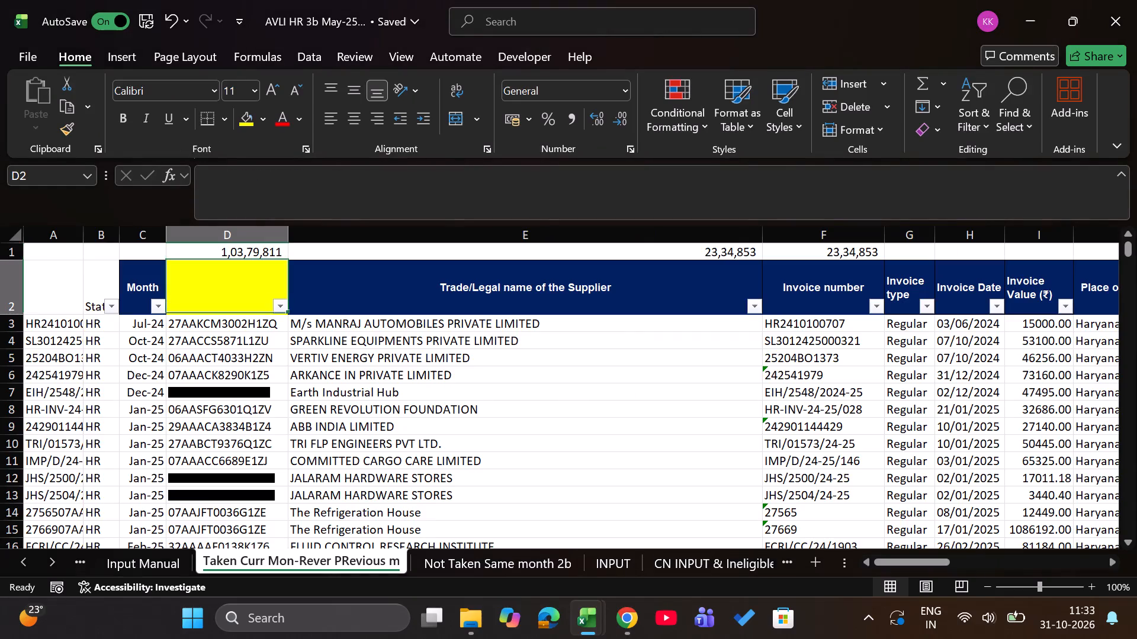
key(alt+Tab)
key(Left)
key(alt+Tab)
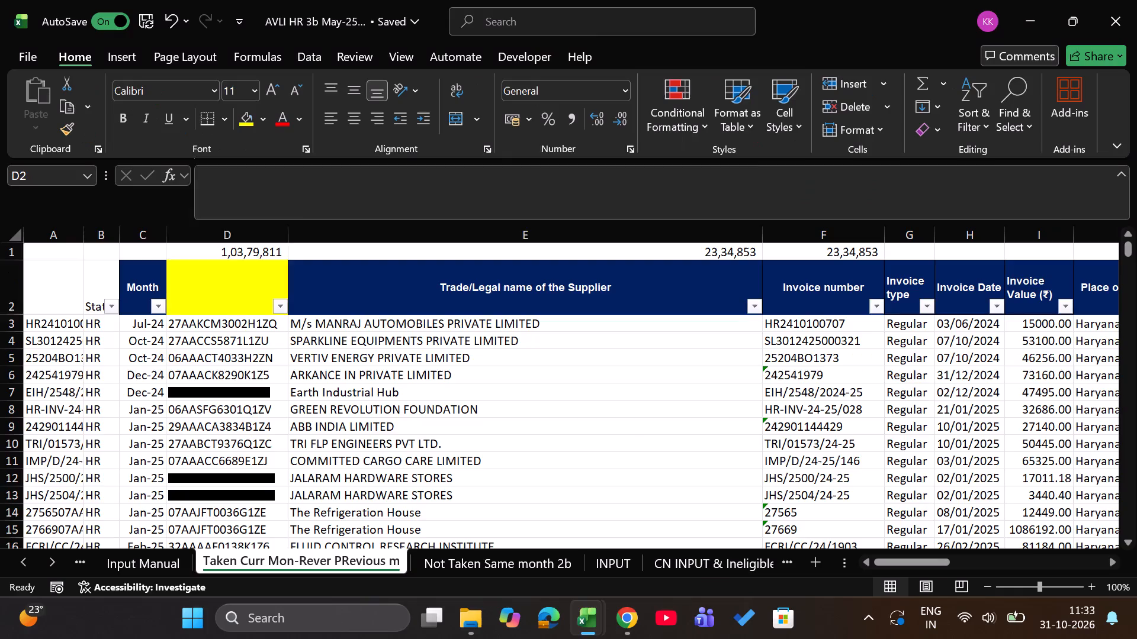
In the May-25 workbook, trace tax column N down to the credit note adjustment and grand total in rows 527 and 528.
key(Right)
key(Right)
key(Left)
key(Left)
key(Right)
key(Right)
key(Right)
key(Right)
key(Right)
key(Right)
key(Right)
key(Right)
key(Right)
key(Right)
key(Right)
key(Right)
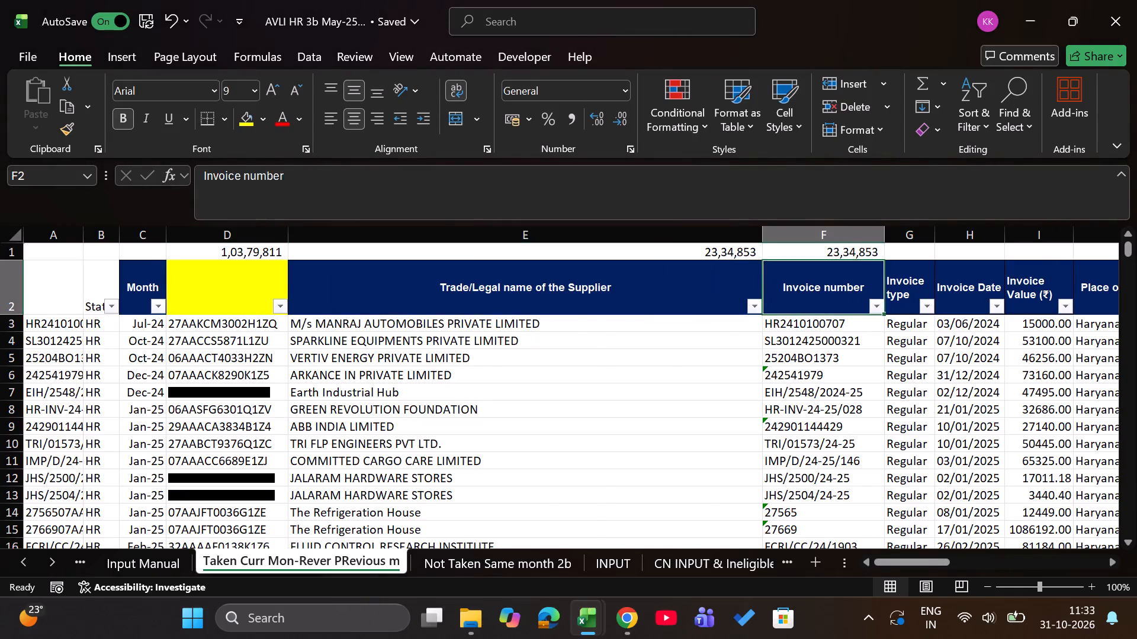
key(Down)
key(Left)
key(Left)
key(ctrl+Down)
key(Down)
key(Down)
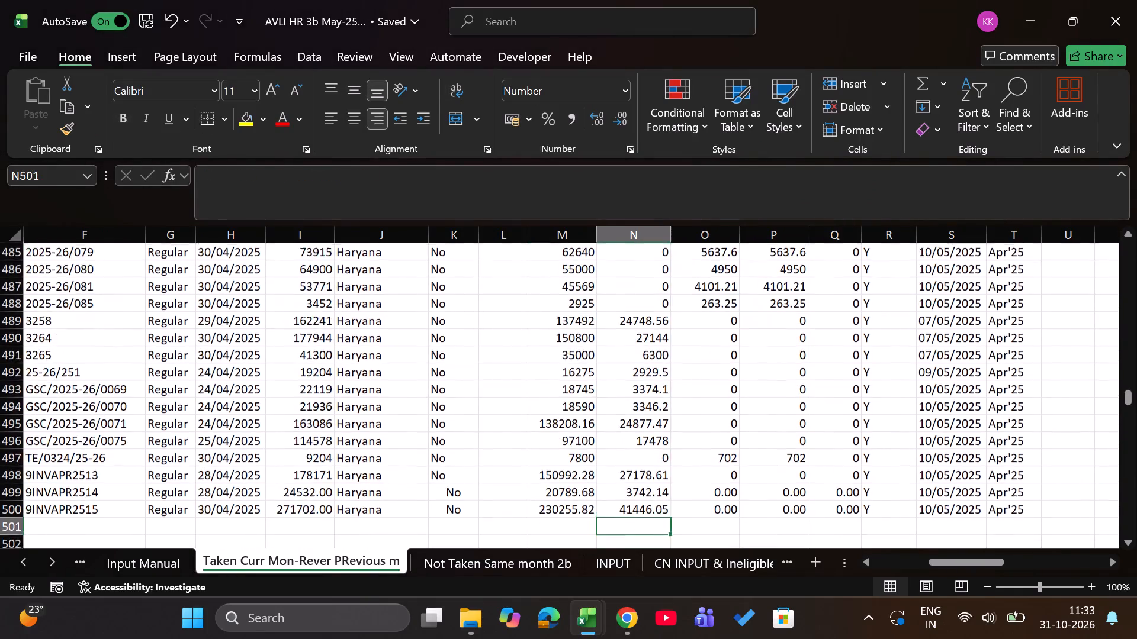
key(ctrl+Down)
key(Down)
key(Down)
key(Down)
key(Up)
key(Up)
key(Up)
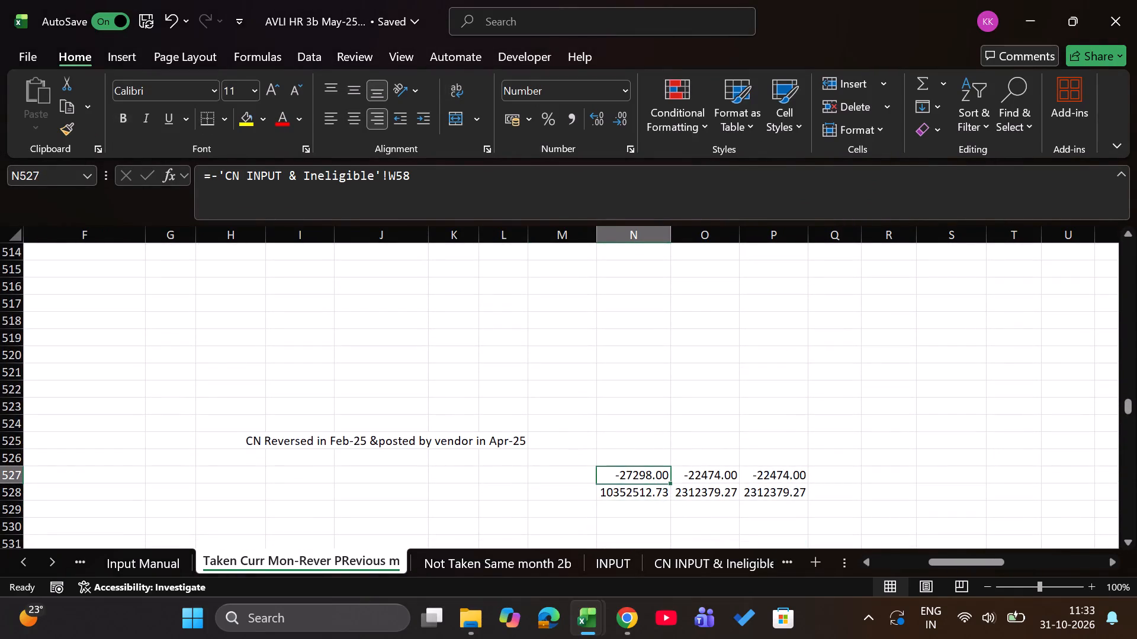
Compare the adjusted tax totals in row 528 with the console's 4D1 row 23 and check the row 527 credit note formulas.
key(shift+Down)
key(shift+Right)
key(shift+Right)
key(Left)
key(Right)
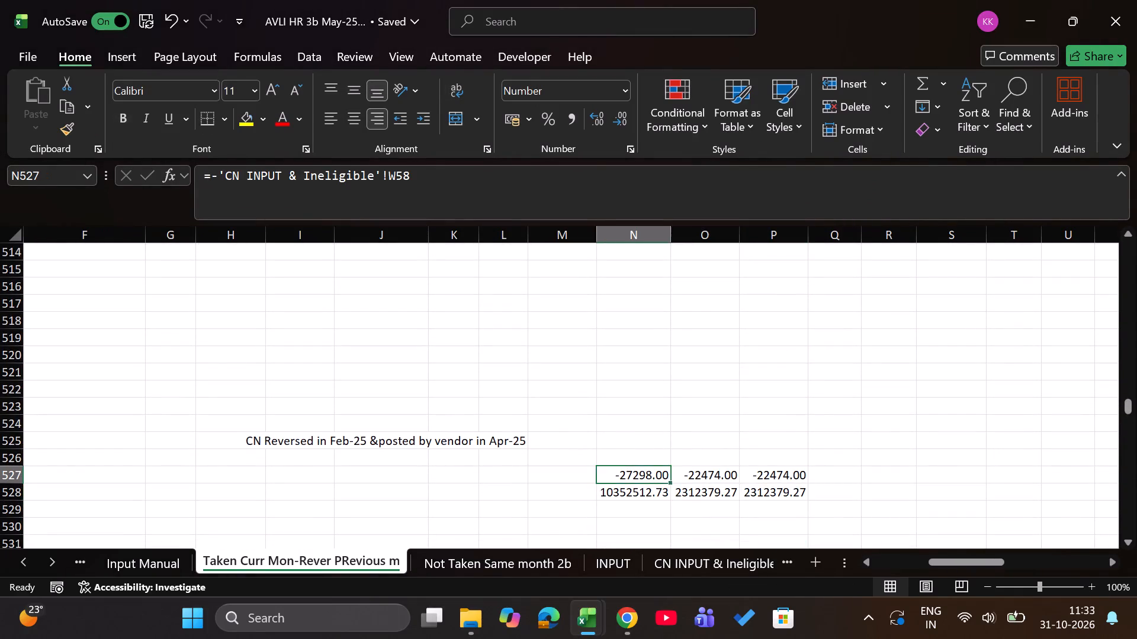
key(alt+Tab)
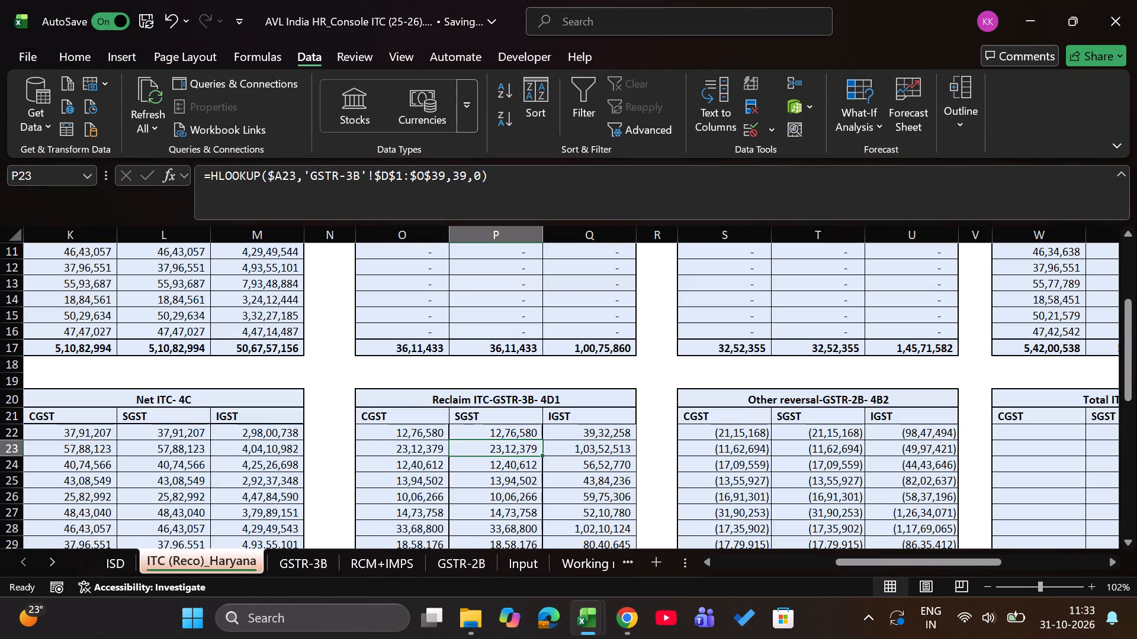
key(alt+Tab)
key(Down)
key(alt+Tab)
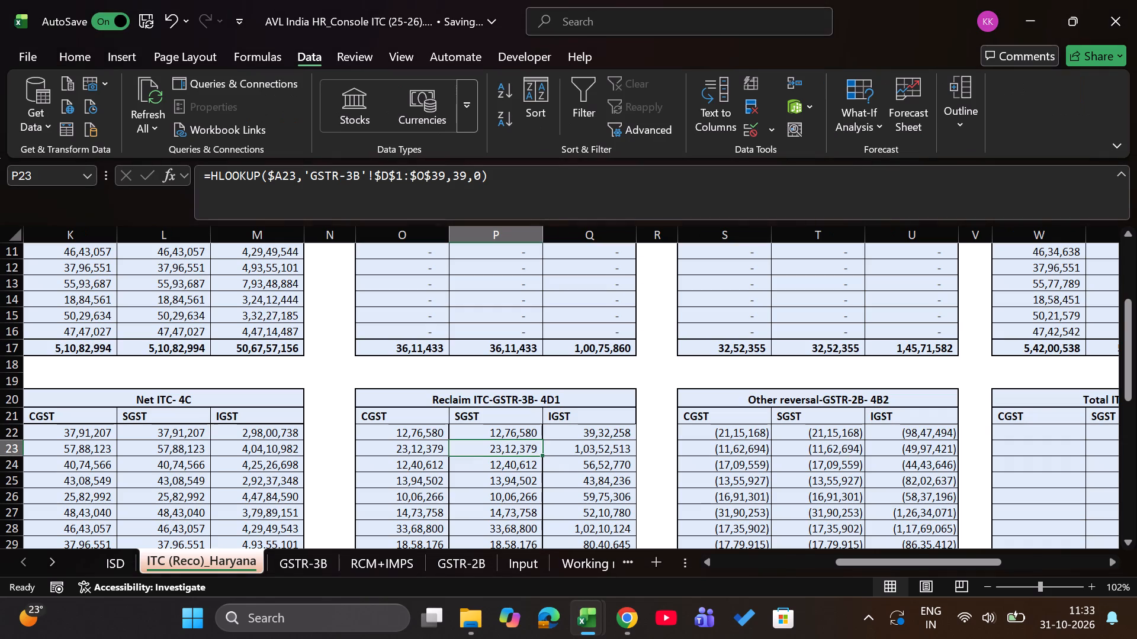
key(Right)
key(alt+Tab)
key(Right)
key(Right)
key(Up)
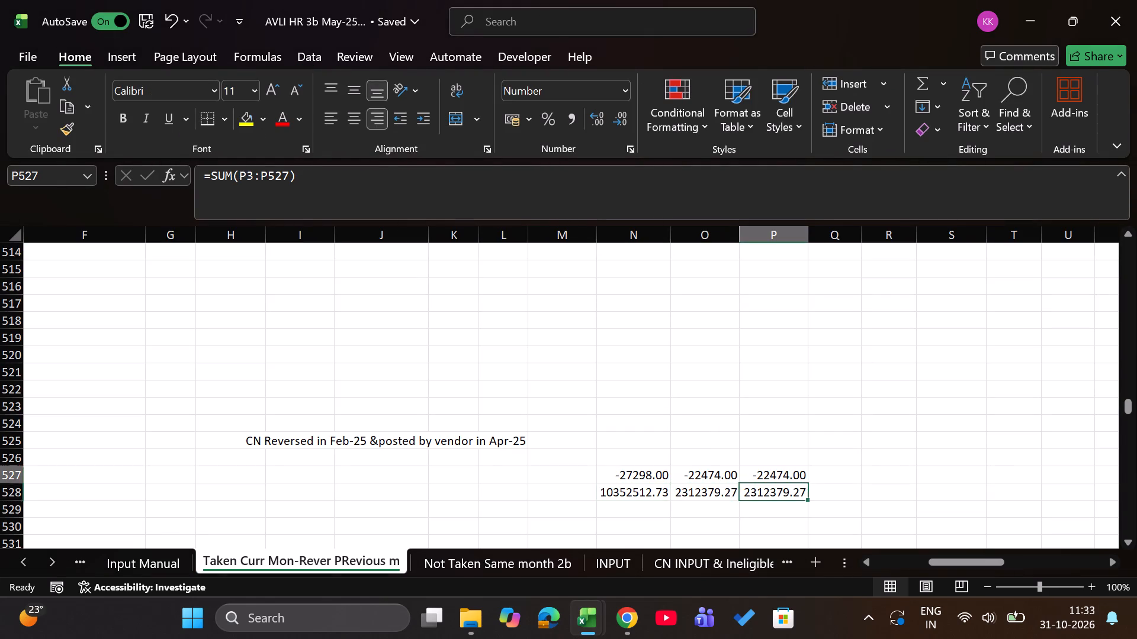
key(Left)
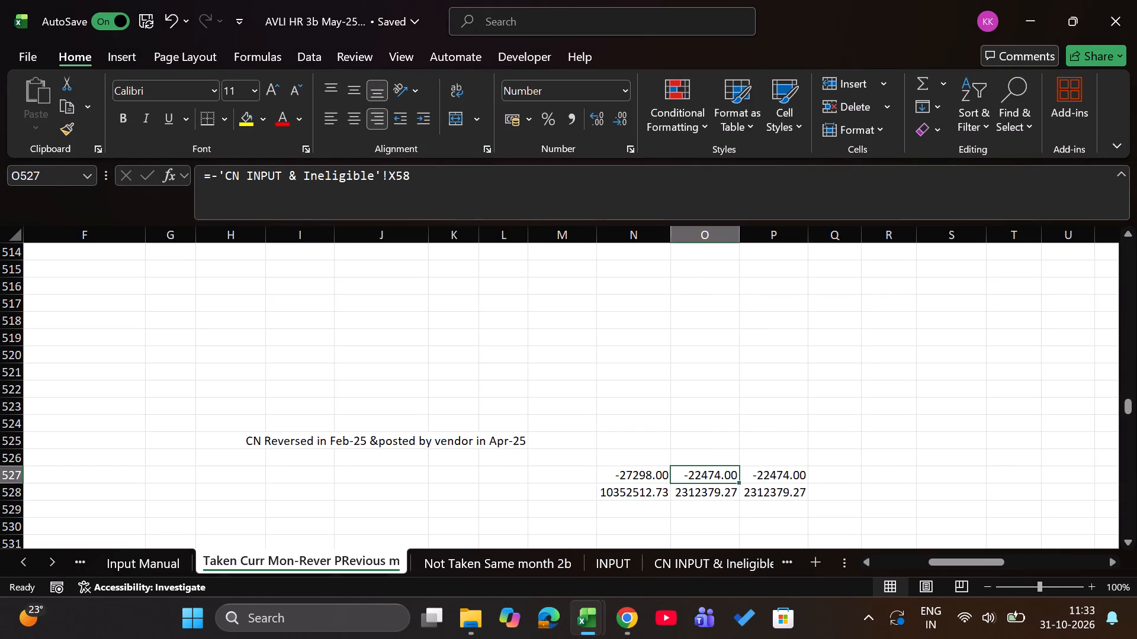
Return to cell A1 of the Taken Curr Mon-Rever PRevious m sheet and switch back to the console workbook's 4D1 table.
key(ctrl+Up)
key(ctrl+Up)
key(ctrl+Up)
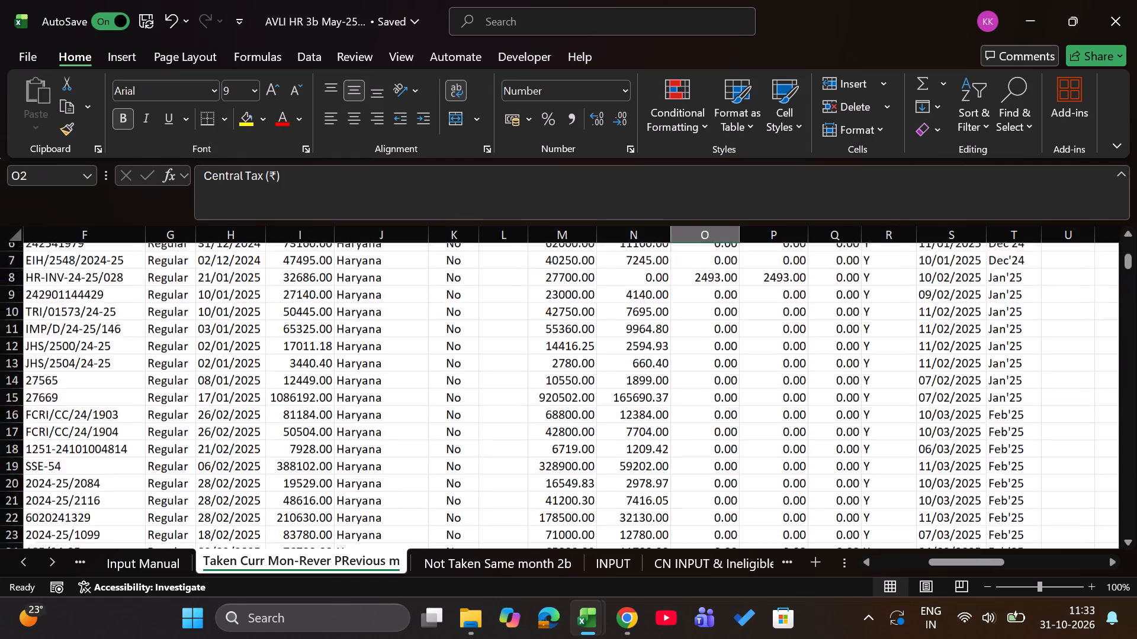
key(ctrl+Up)
key(Left)
key(Left)
key(Left)
key(Left)
key(ctrl+Left)
key(ctrl+Left)
key(ctrl+Left)
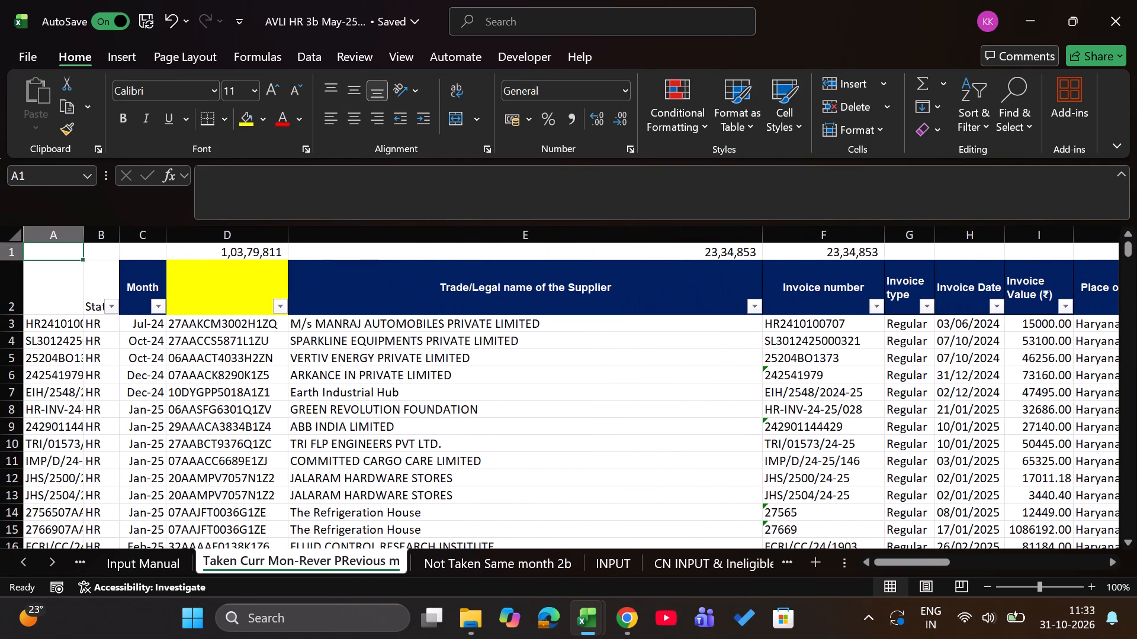
key(alt+Tab)
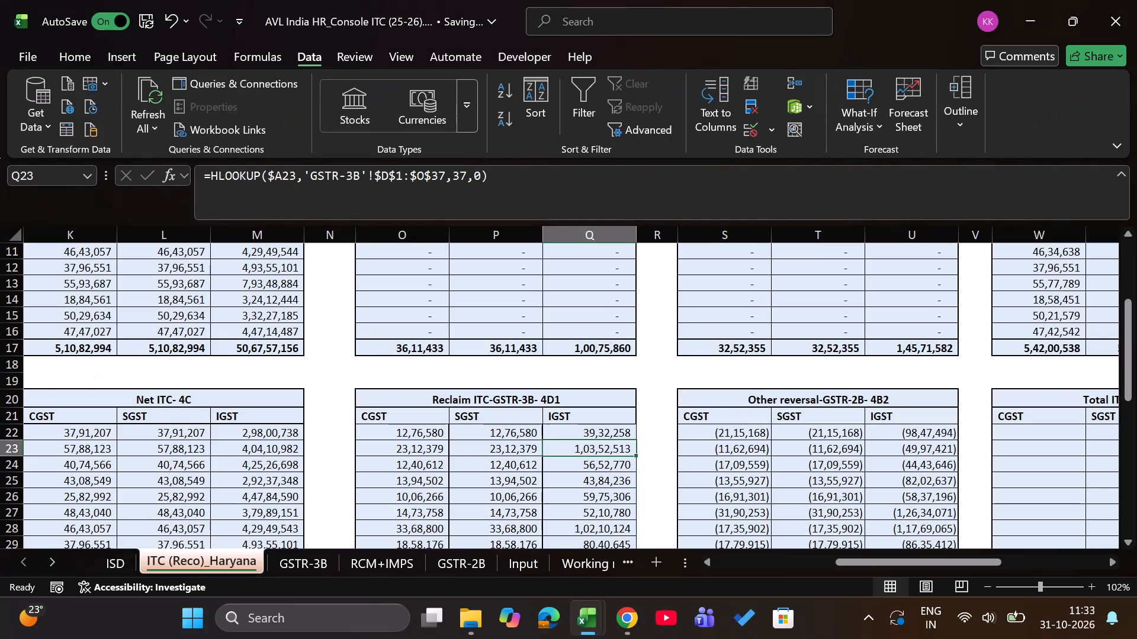
Go to the GSTR-2B sheet of the console workbook, at the first data row of the Input availed month column.
key(alt+Tab)
key(alt+Tab)
key(alt+Tab)
key(Down)
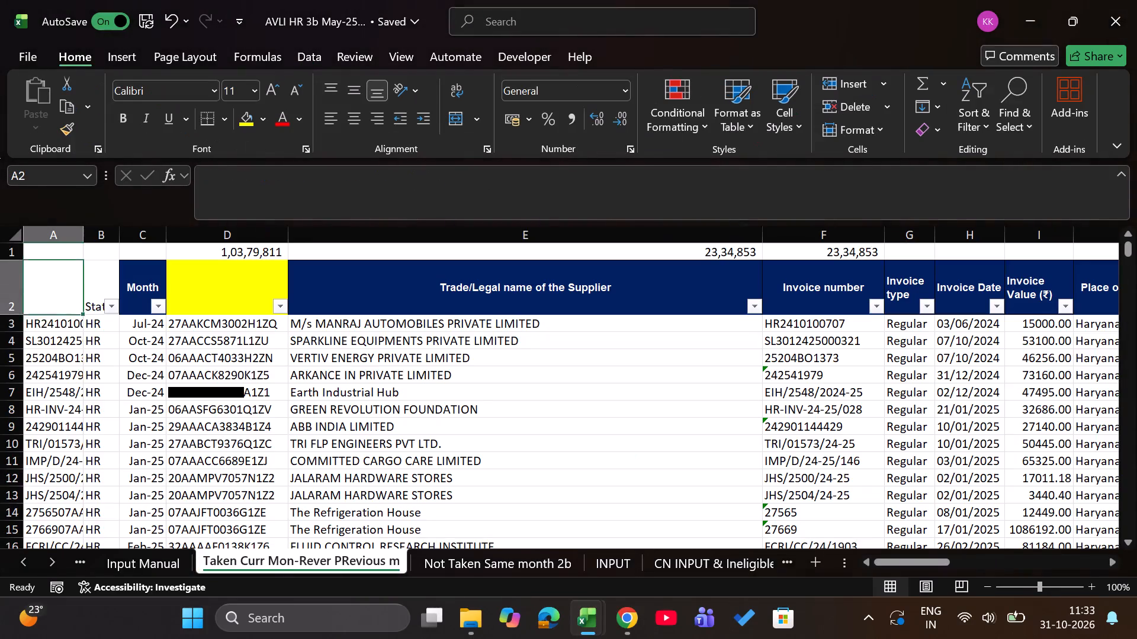
key(Down)
key(Down)
key(Up)
key(alt+Tab)
key(ctrl+Page_Down)
key(ctrl+Page_Down)
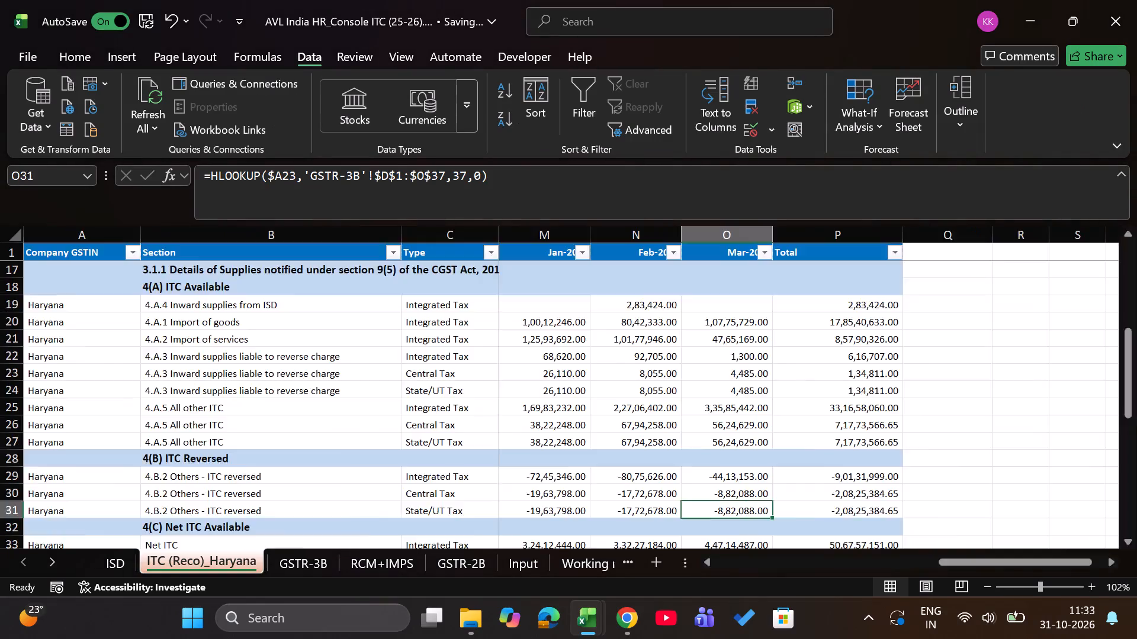
key(ctrl+Page_Down)
key(Left)
key(Left)
key(Right)
key(Right)
key(Up)
key(Left)
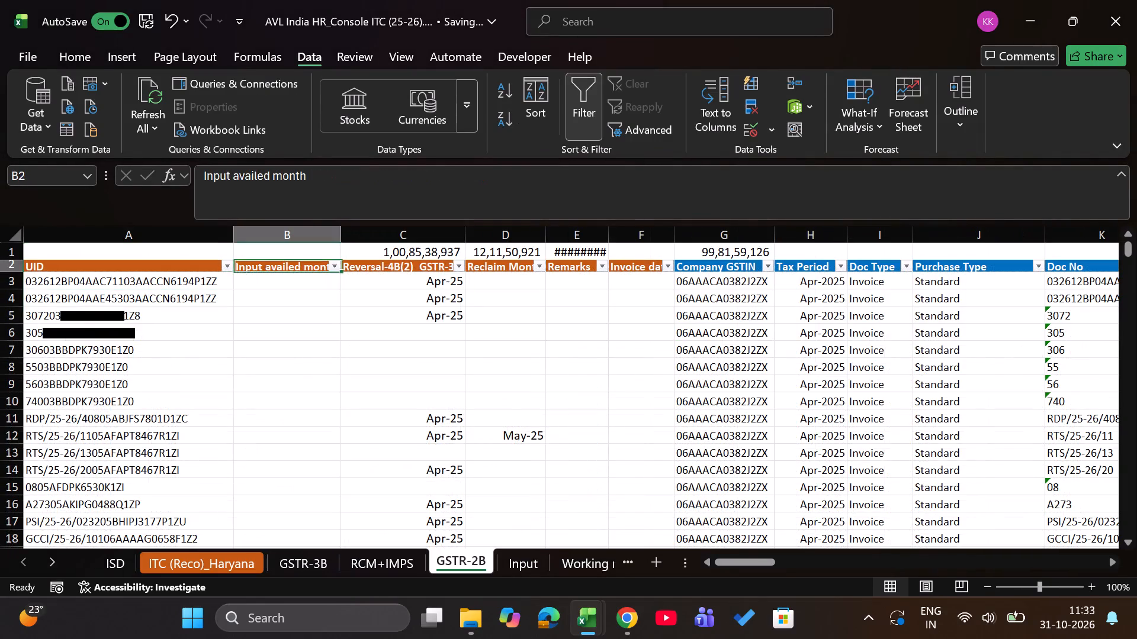
key(Down)
In B3, VLOOKUP the UID in A3 against column A of the May-25 workbook's Taken Curr Mon-Rever PRevious m sheet, column index 1, exact match.
key(equal)
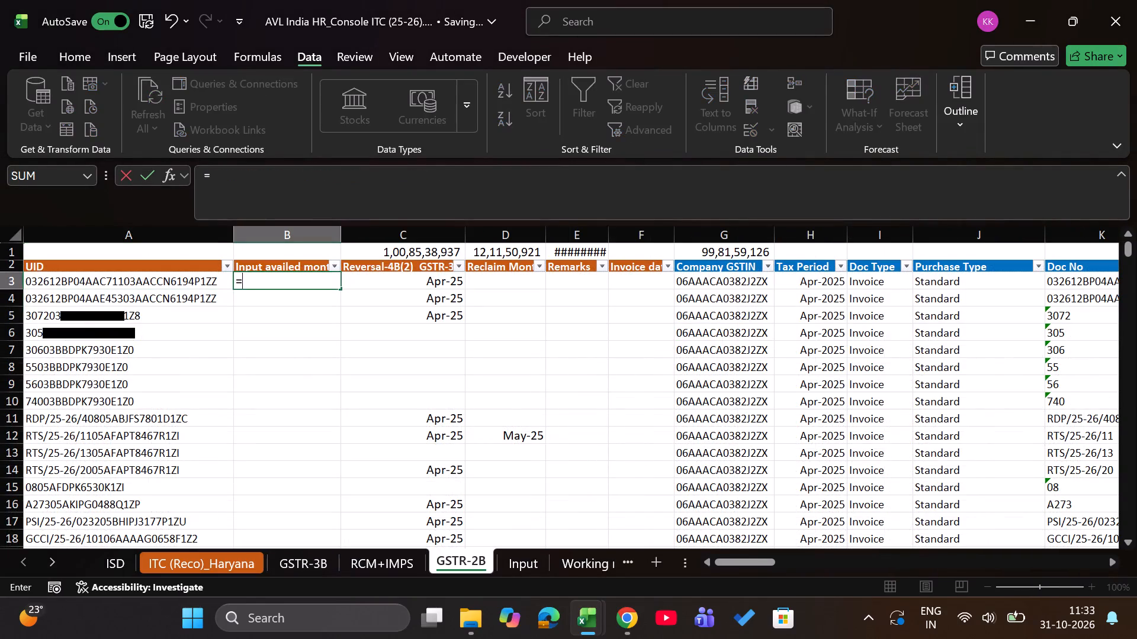
text(vlo)
key(Tab)
key(Left)
key(comma)
key(alt+Tab)
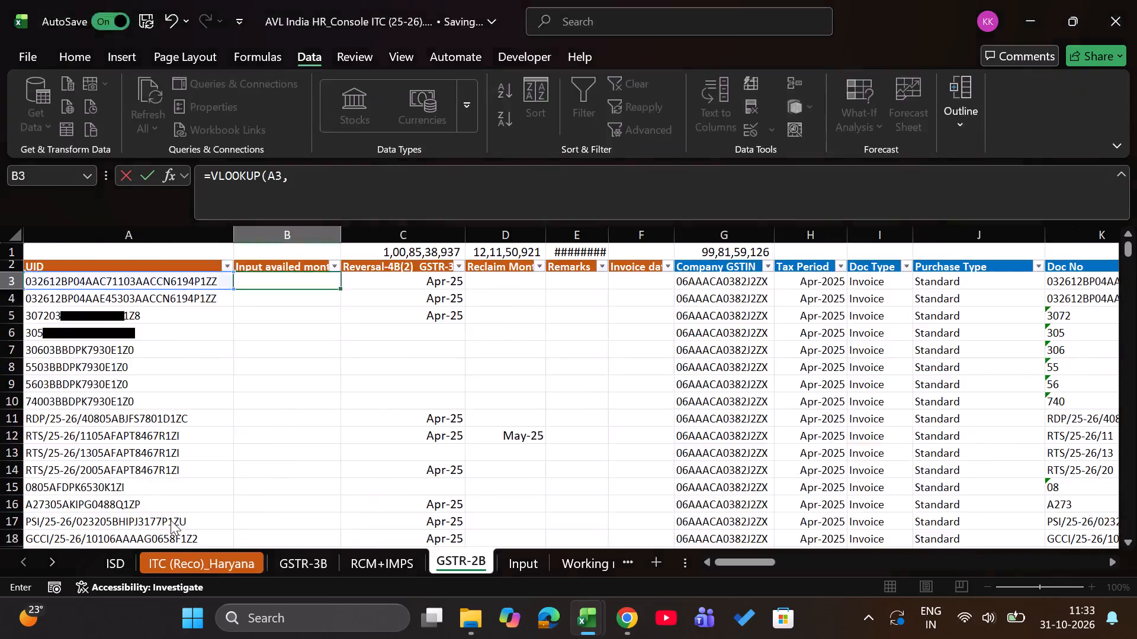
click(59, 226)
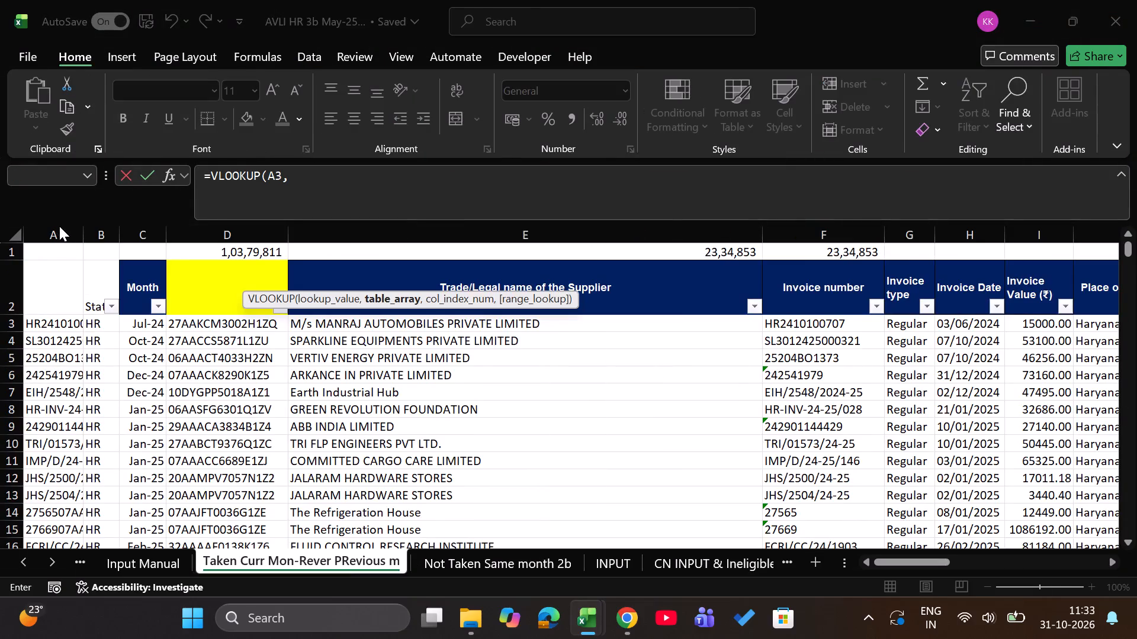
click(49, 240)
text(,1,0)
key(Return)
Fill the VLOOKUP down the Input availed month column to the last UID row, 54842.
key(Left)
key(ctrl+Down)
key(Right)
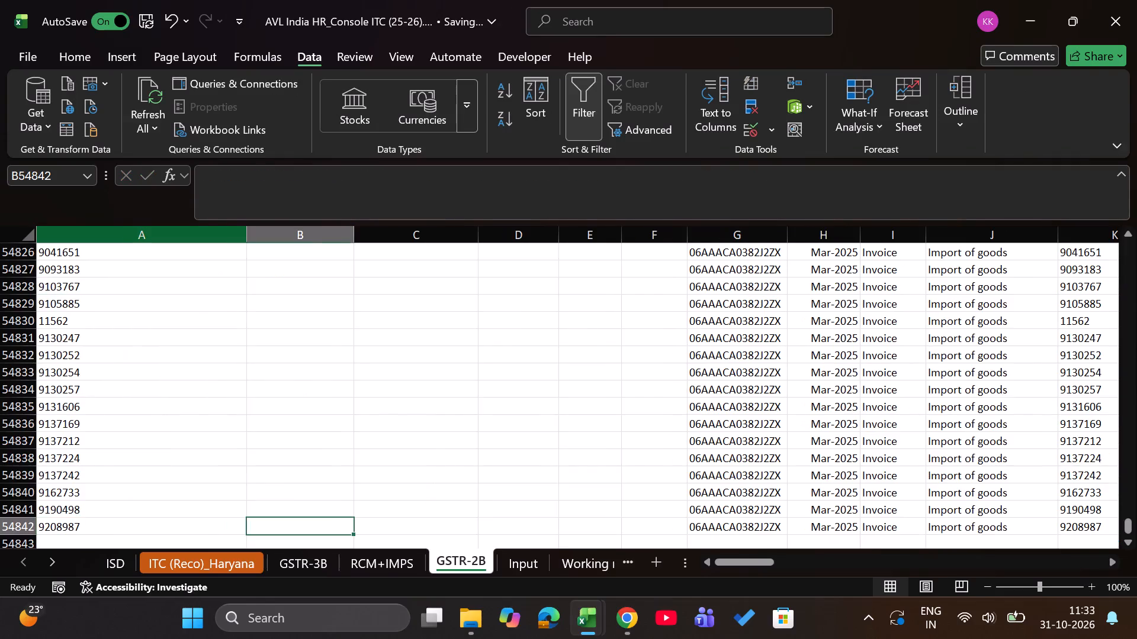
key(ctrl+shift+Up)
key(ctrl+d)
key(ctrl+Up)
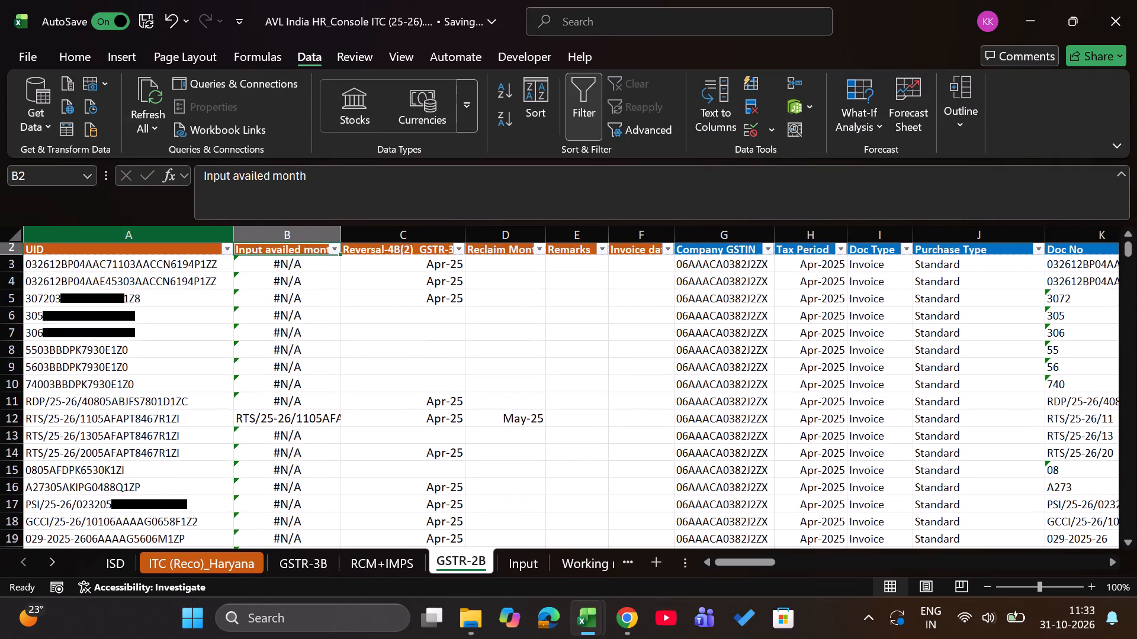
Filter the Input availed month column to exclude the #N/A rows.
key(alt+Down)
scroll(230, 453, down, 20)
scroll(230, 453, down, 10)
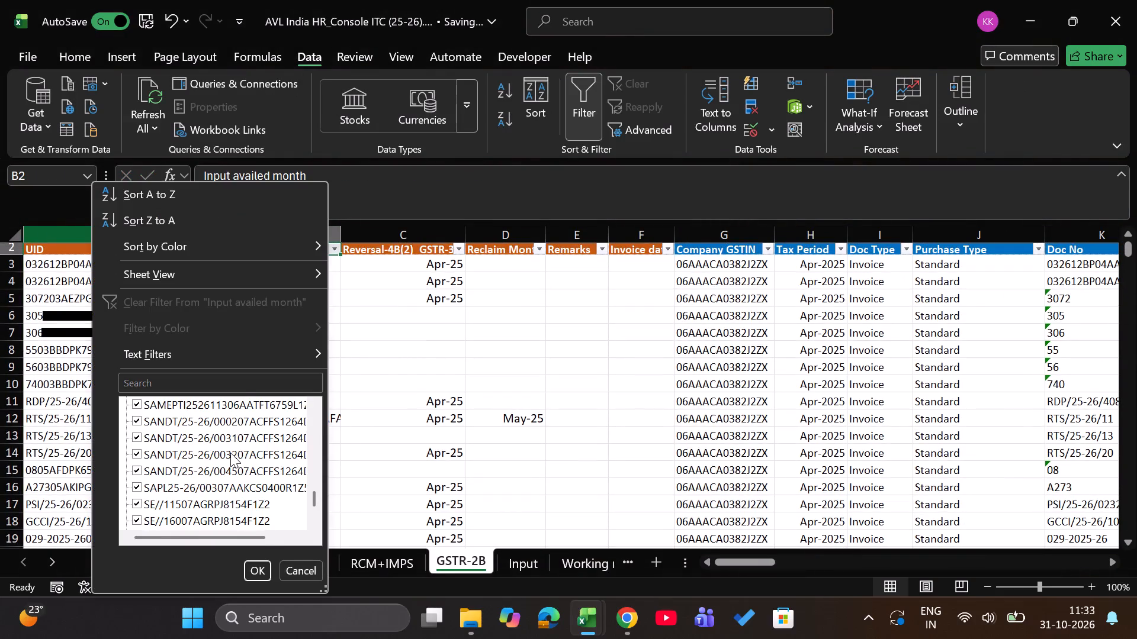
scroll(230, 453, down, 2)
click(167, 525)
key(Return)
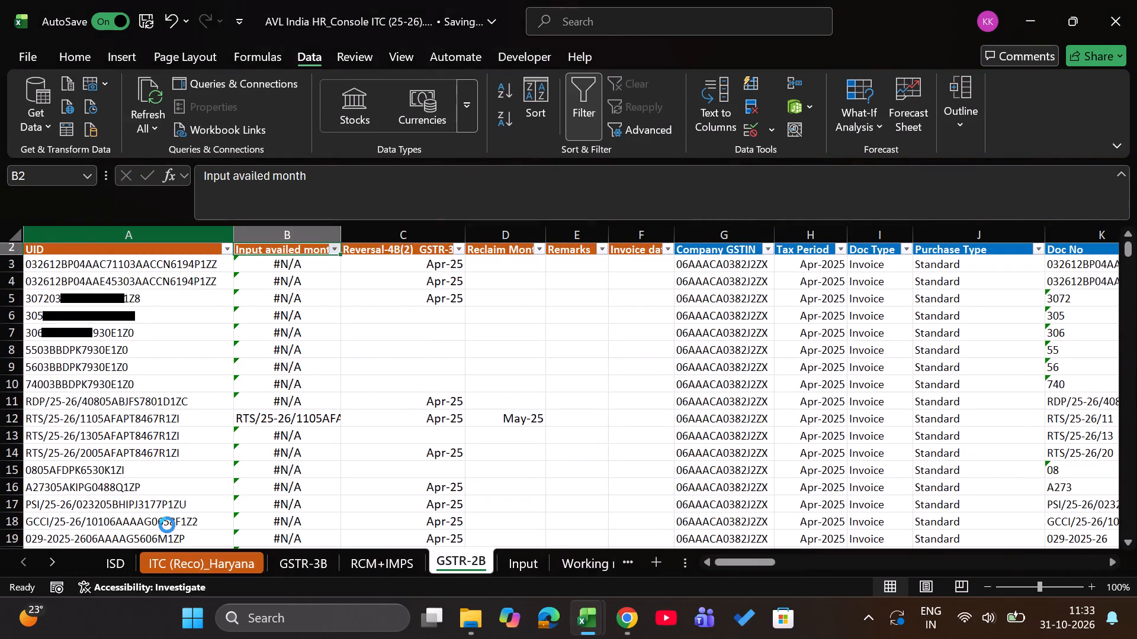
In the May-25 workbook's Taken Curr Mon-Rever PRevious m sheet, examine which 2024 and 2025 months the Month column contains.
key(Right)
key(Right)
key(Right)
key(Right)
key(Right)
key(Right)
key(alt+Tab)
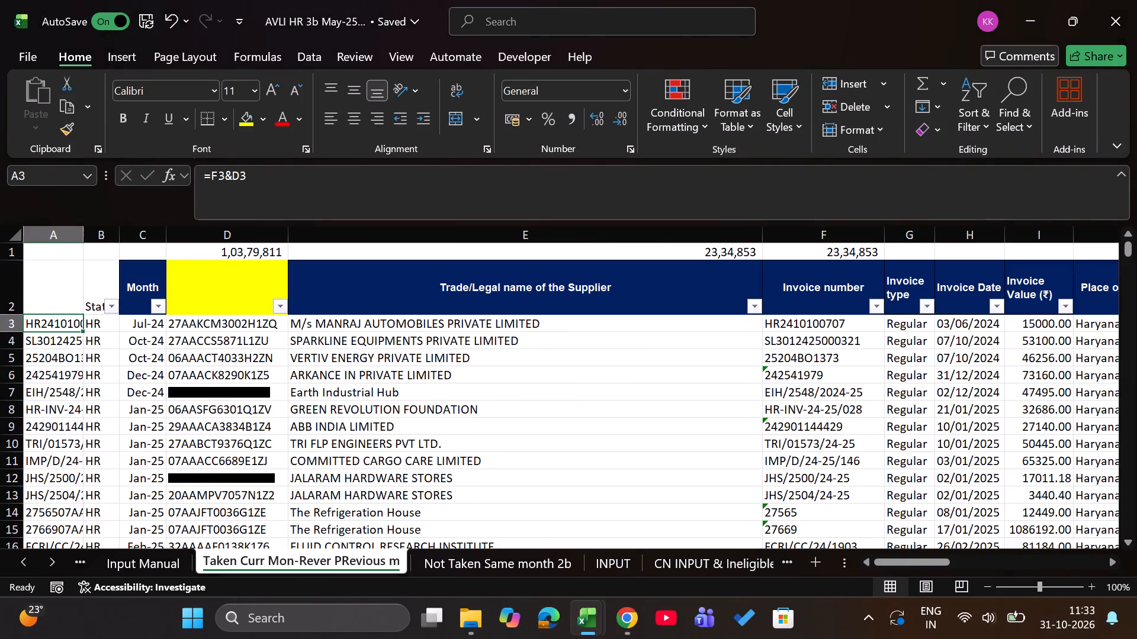
key(alt+Tab)
key(alt+Tab)
key(Right)
key(Right)
key(Right)
key(Left)
key(Left)
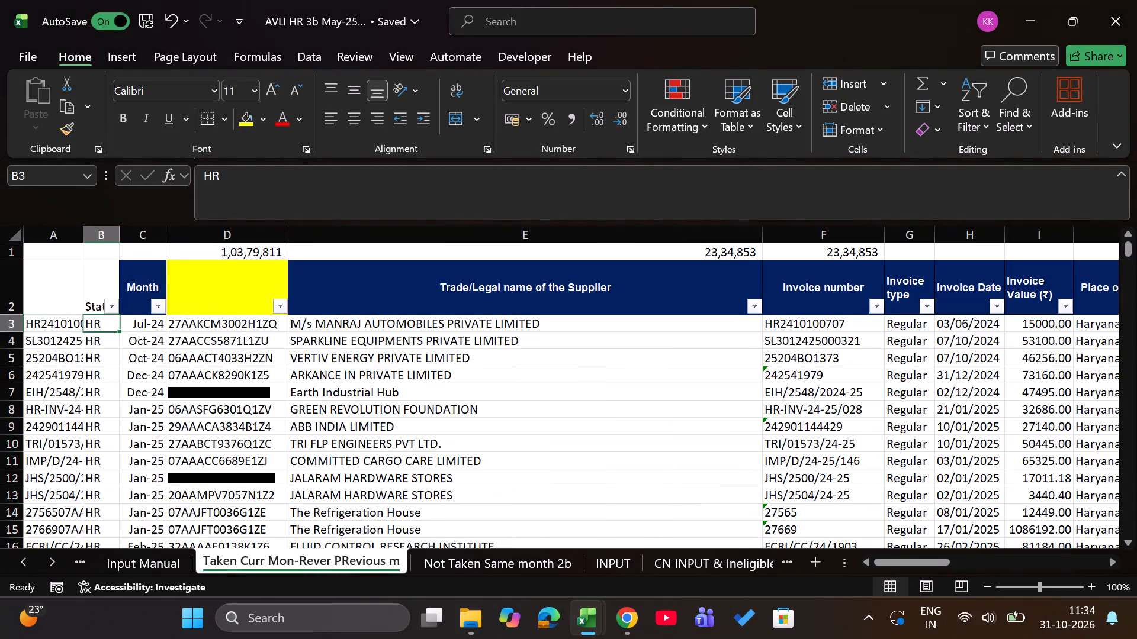
key(Up)
key(Right)
key(alt+Down)
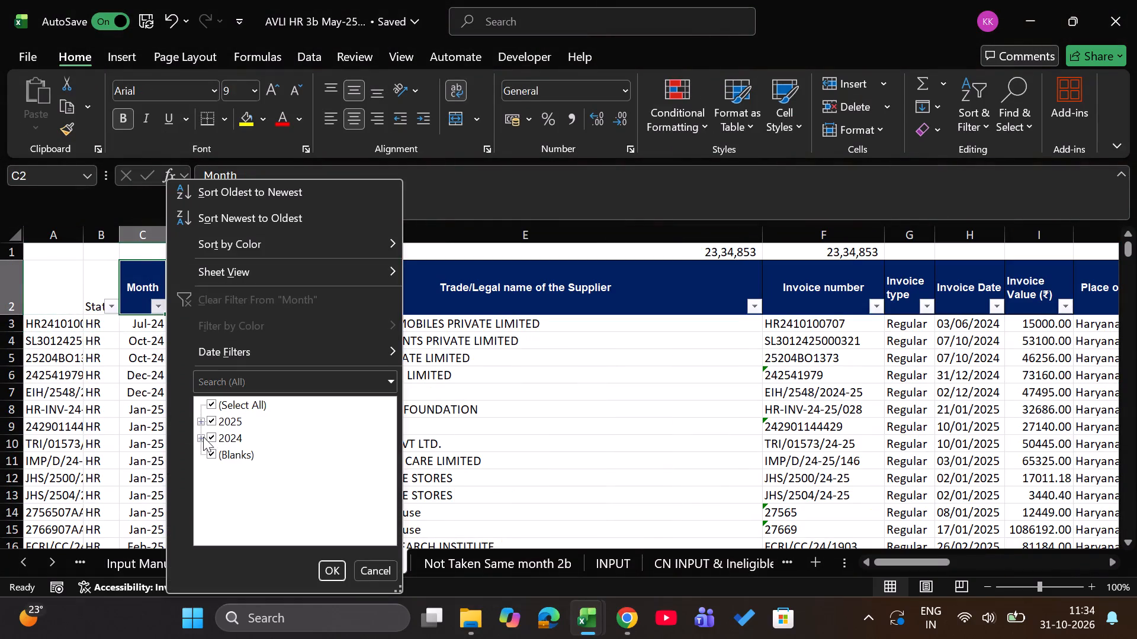
click(203, 437)
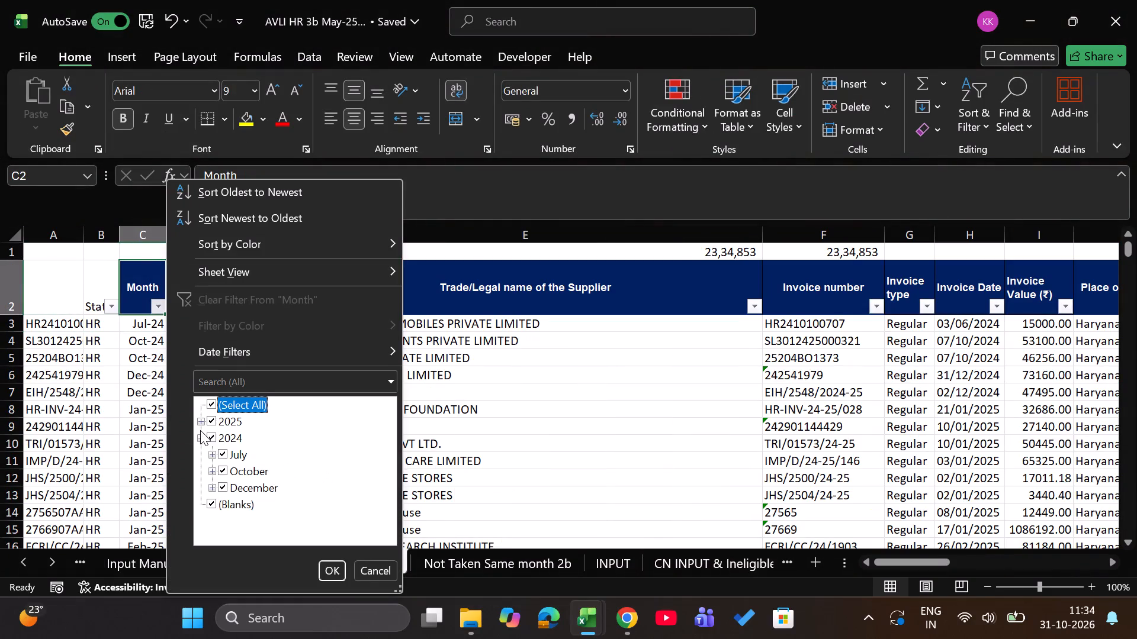
click(200, 430)
click(200, 420)
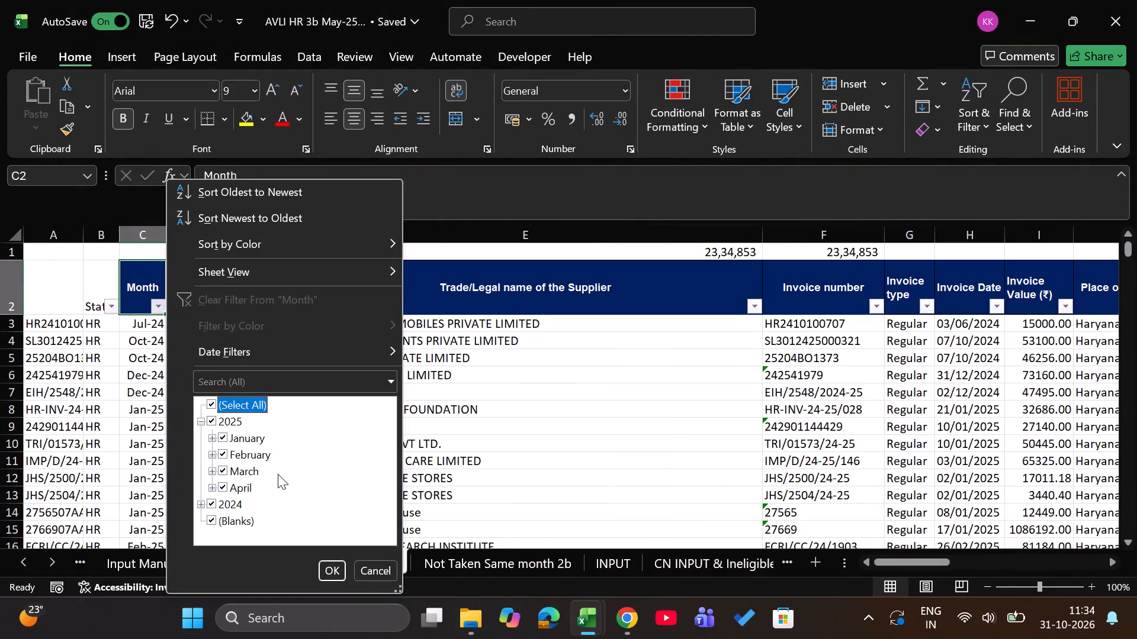
click(574, 386)
In the console's Tax Period filter, exclude 2024, 2026 and September 2025, keeping January to April 2025 selected.
key(alt+Tab)
key(alt+Down)
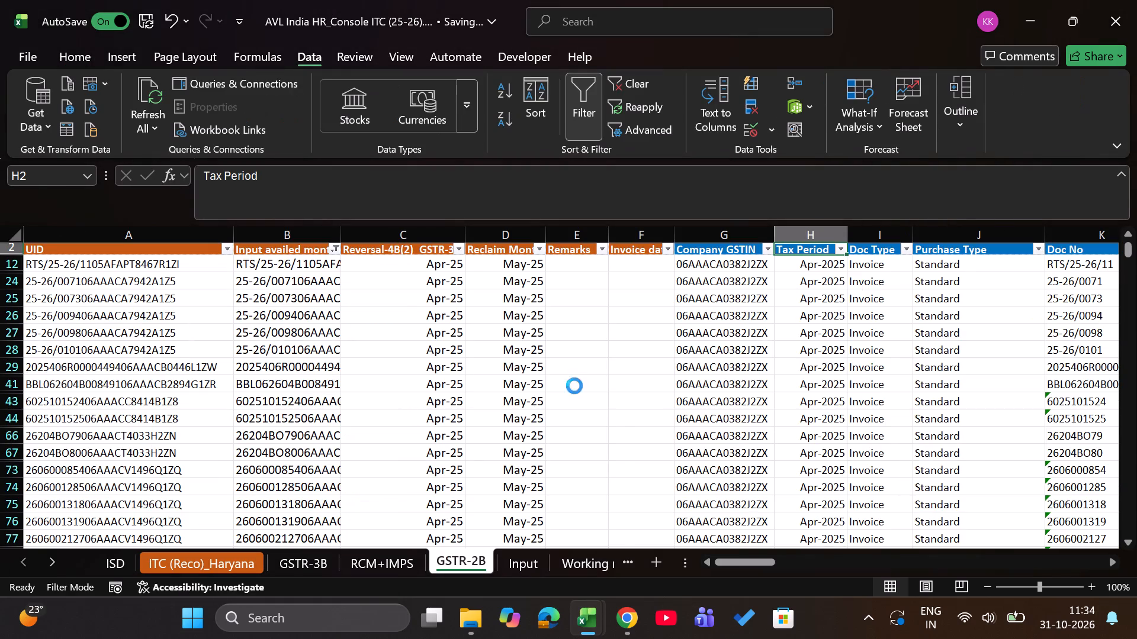
click(642, 457)
key(Up)
key(Up)
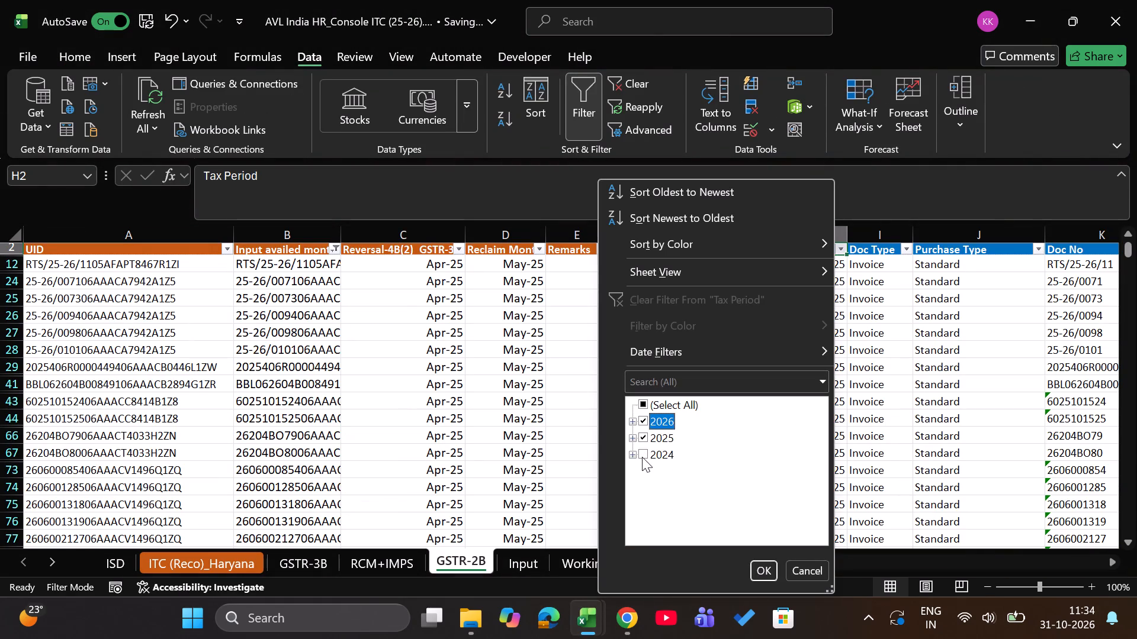
key(Right)
key(Down)
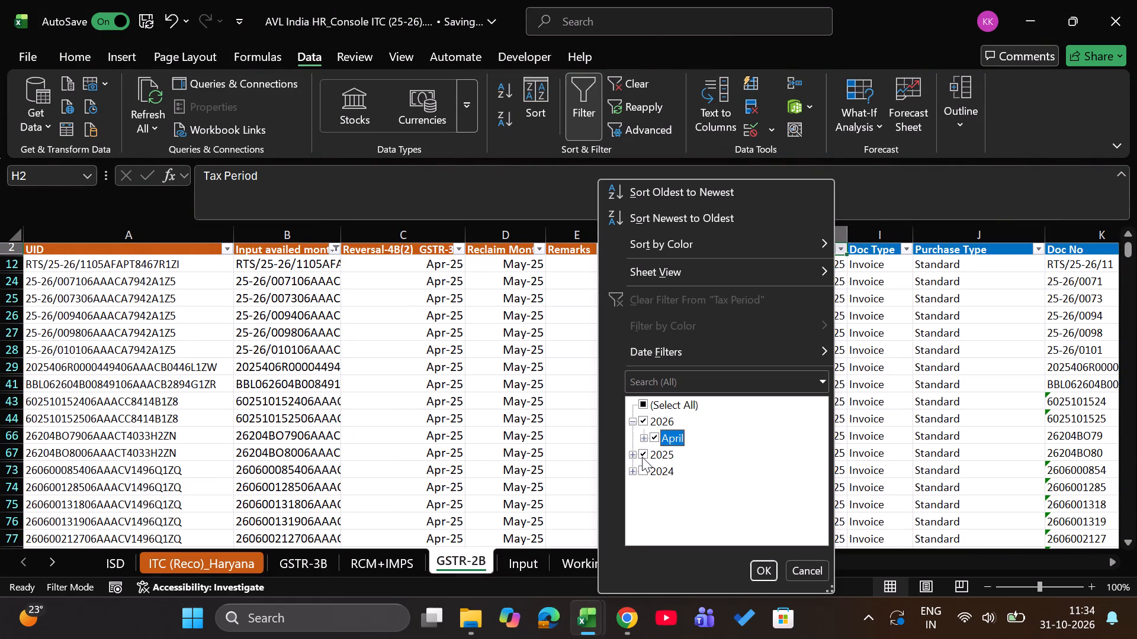
key(Down)
key(Right)
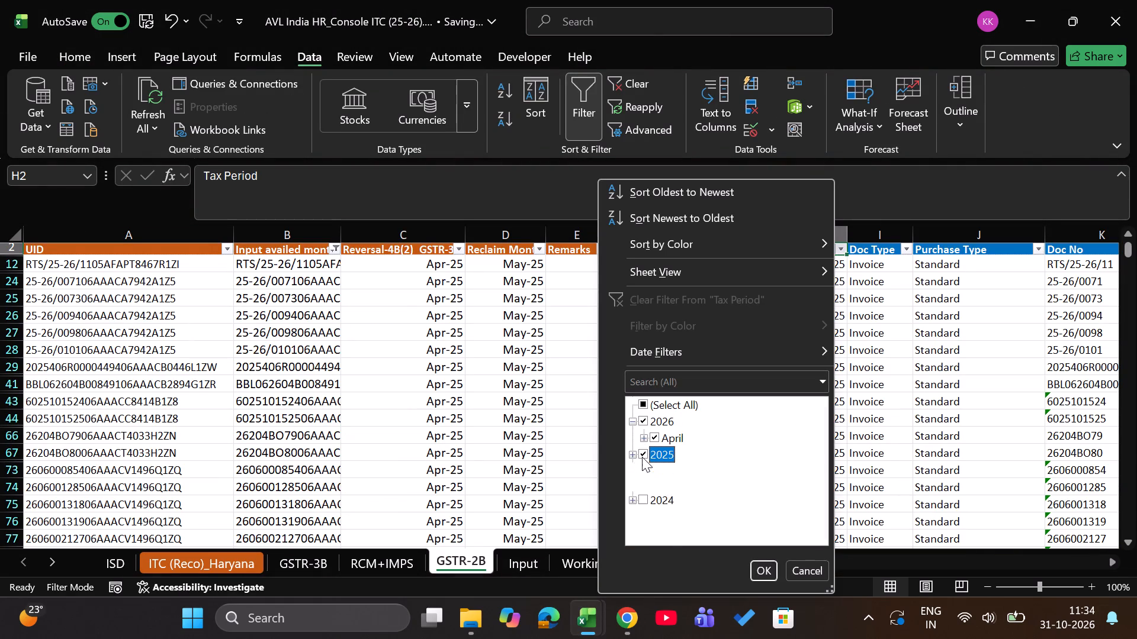
key(Down)
key(Down)
key(Down)
key(Down)
key(Up)
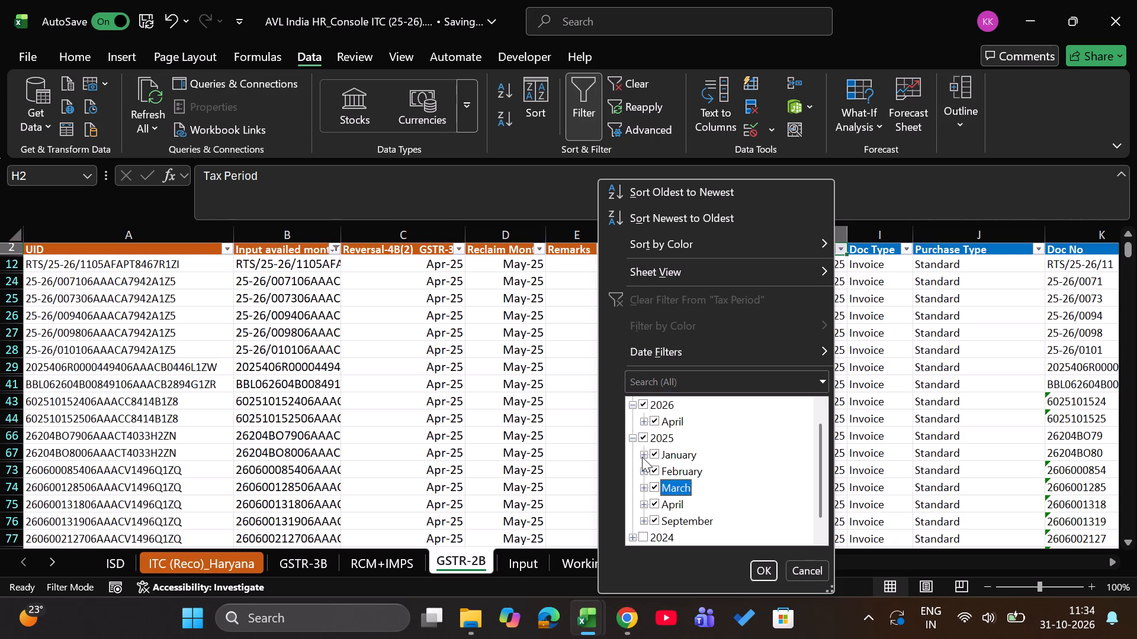
key(Up)
key(Up)
key(Up)
key(Up)
key(Up)
key(space)
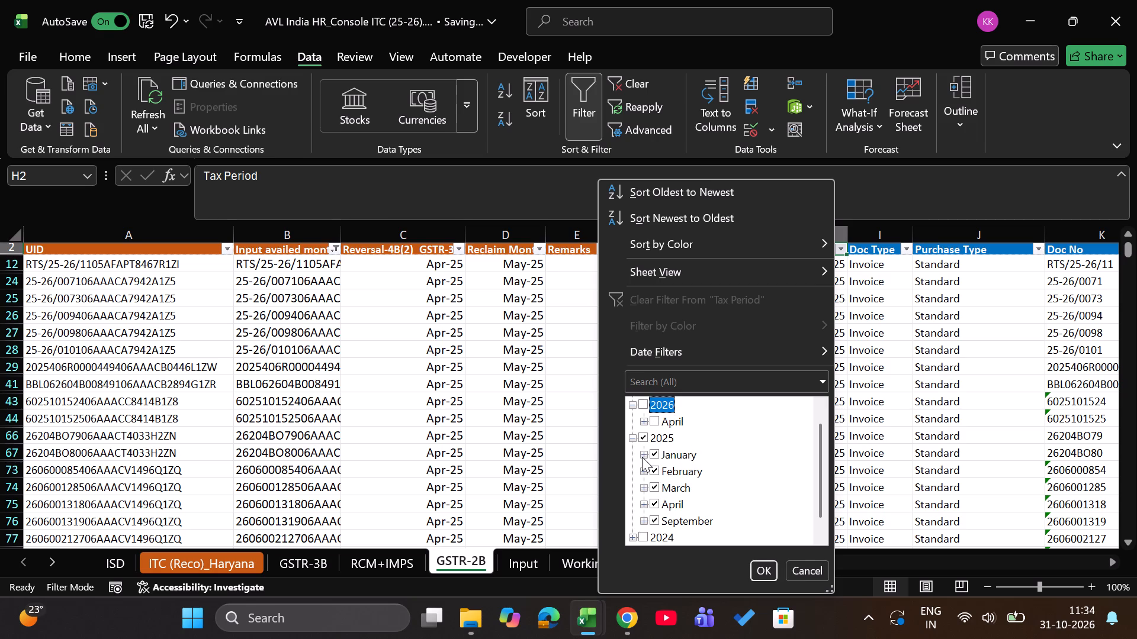
key(Down)
key(Down)
key(Down)
key(Down)
key(Down)
key(Down)
key(Down)
key(space)
Include July, October and December 2024 in the Tax Period filter and apply it.
key(Right)
key(Right)
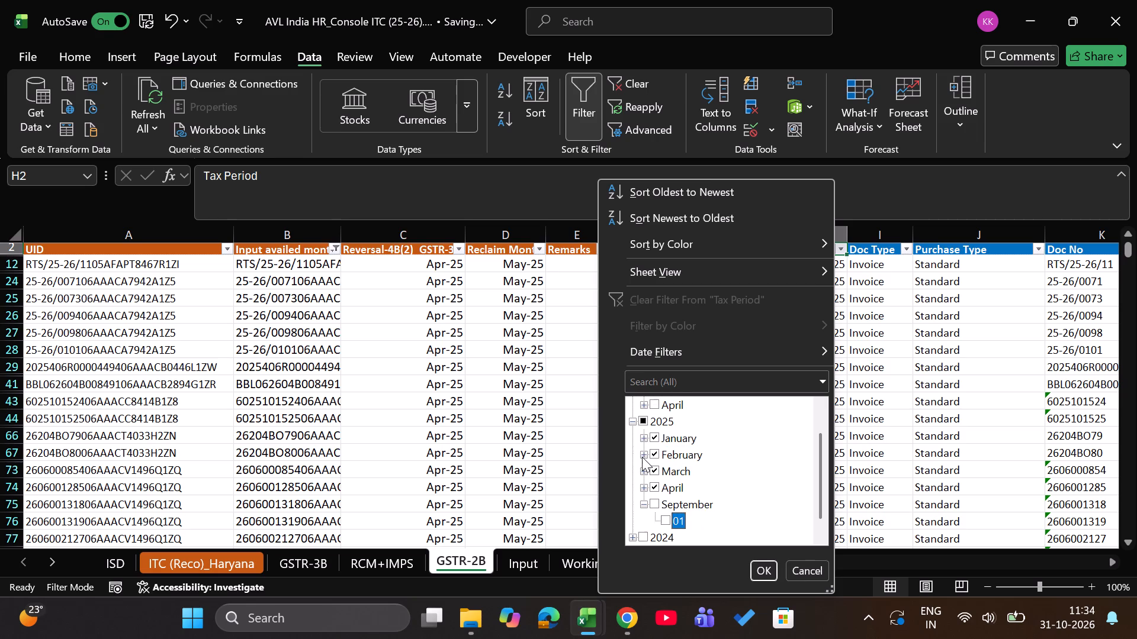
key(Down)
key(Right)
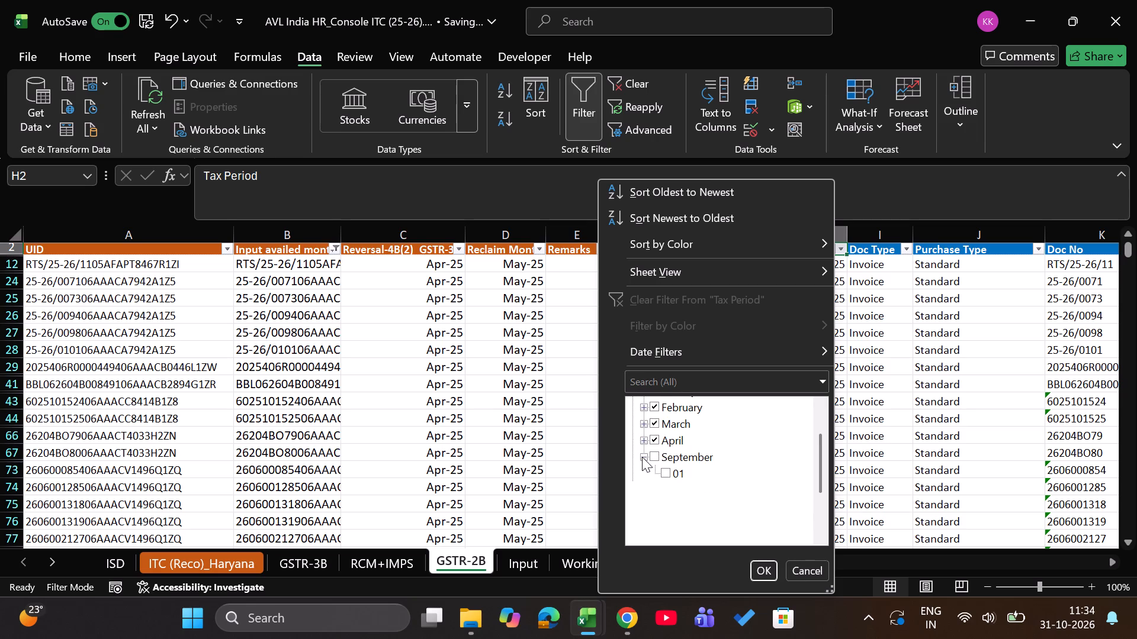
key(Down)
key(Down)
key(Down)
key(space)
key(Down)
key(space)
key(Down)
key(space)
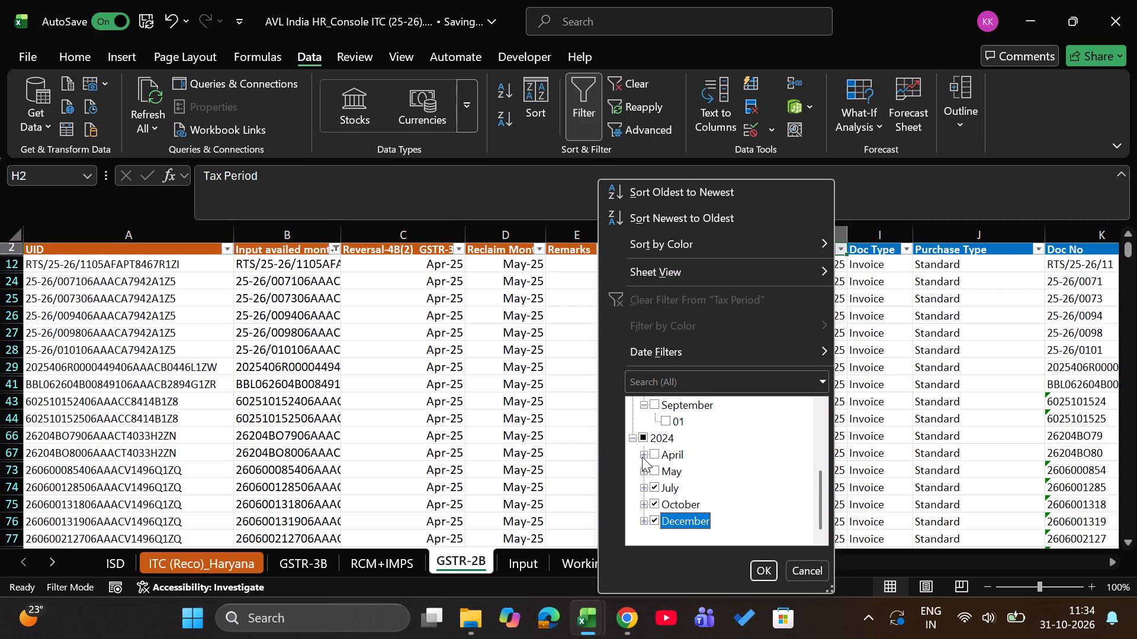
key(Return)
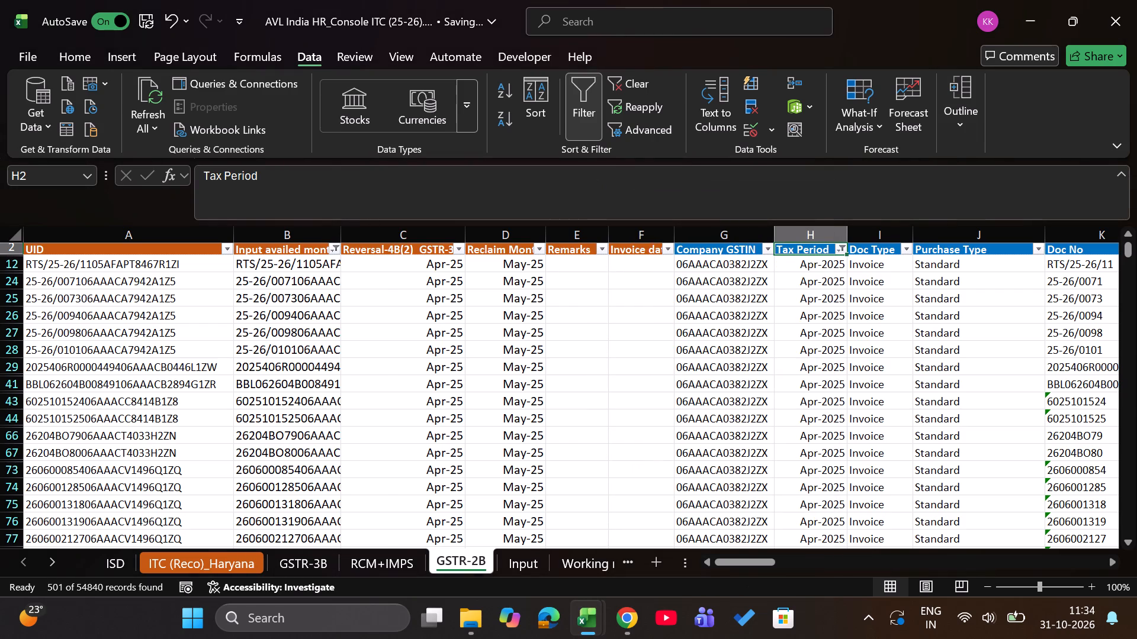
Filter the Reclaim Month column to show only blank entries, excluding May 2025 and the dash.
key(Left)
key(Left)
key(Left)
key(Left)
key(alt+Down)
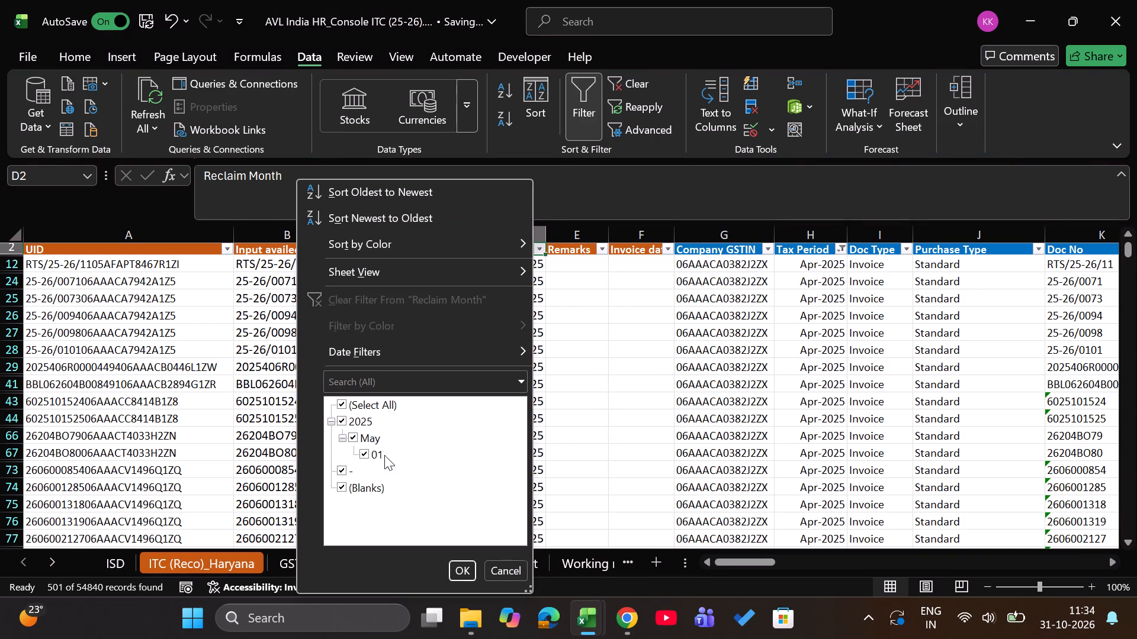
click(346, 472)
key(Up)
key(Up)
key(Up)
key(space)
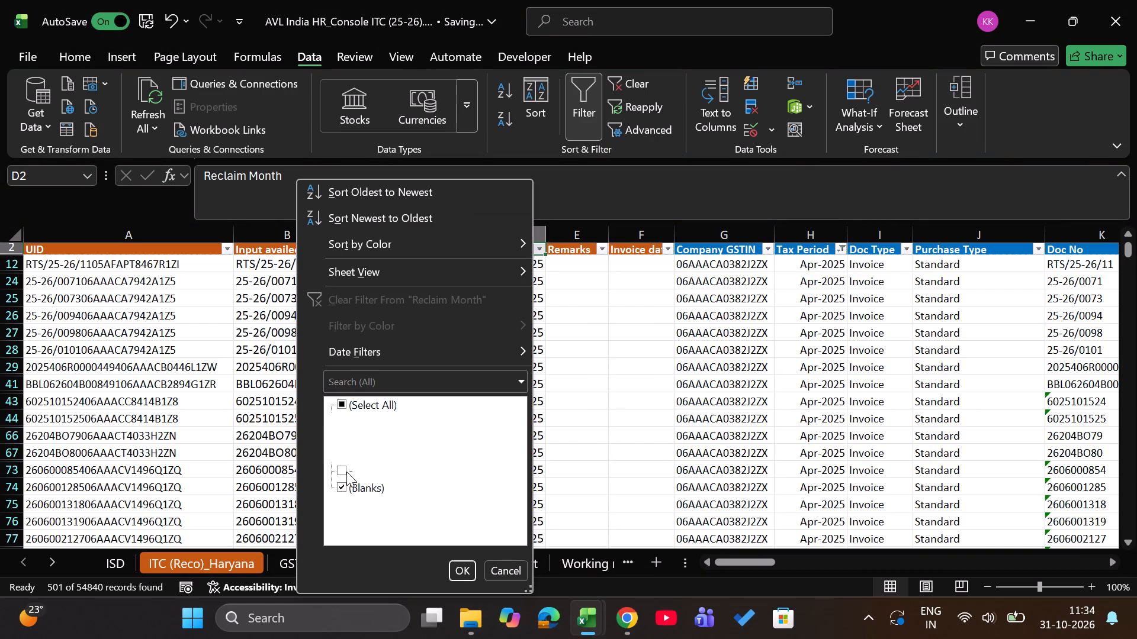
key(Down)
key(Down)
key(Down)
key(Down)
key(Return)
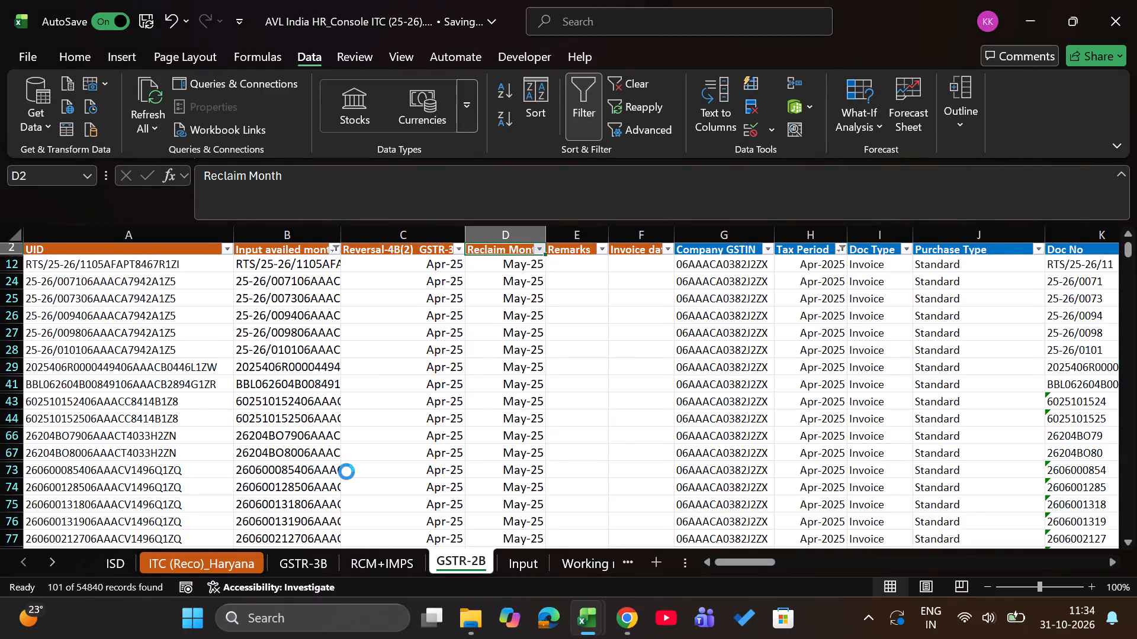
Enter May-25 as the Reclaim Month in D965, the first filtered row.
key(Down)
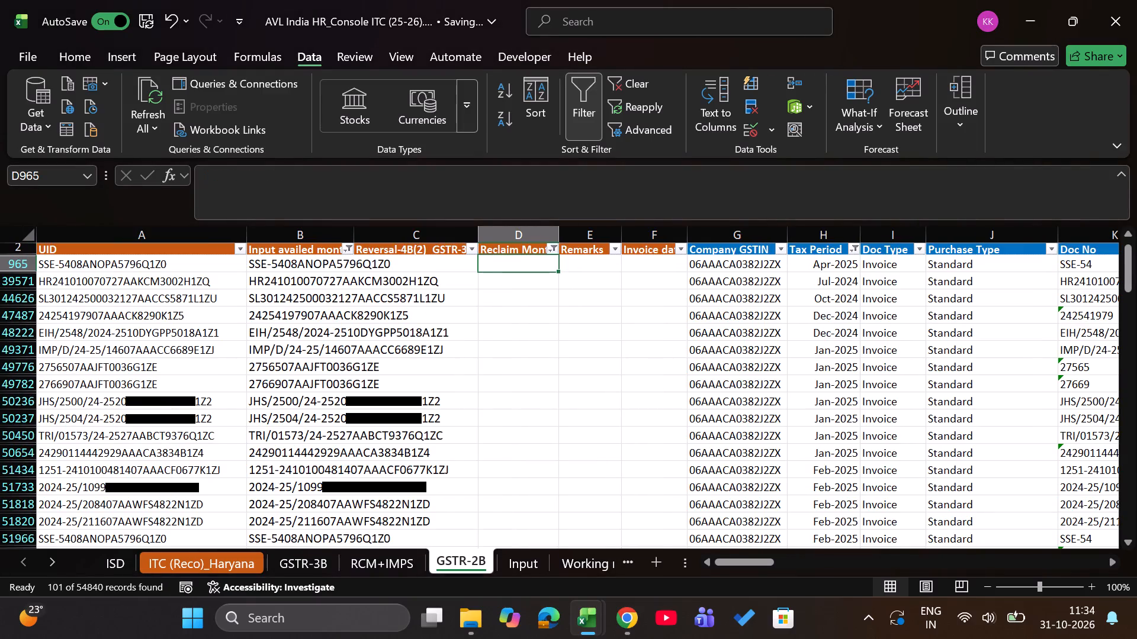
key(Left)
key(Left)
key(Right)
key(Right)
text(may)
text(25)
key(Return)
Fill May-25 down the visible filtered rows of the Reclaim Month column only, through D54724.
key(Left)
key(Left)
key(Left)
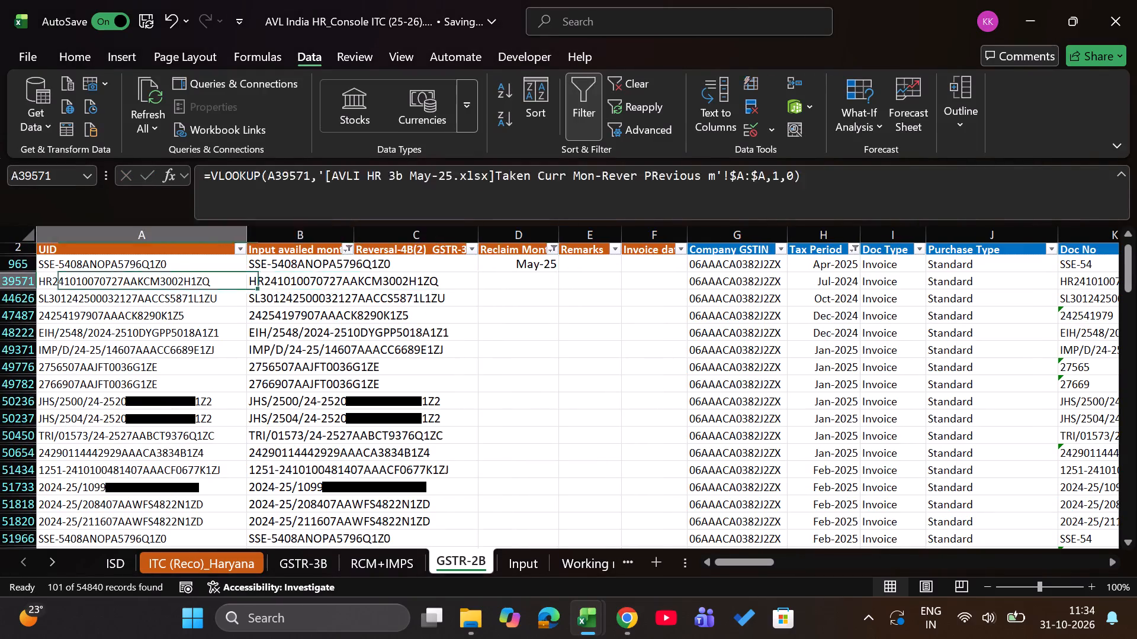
key(Right)
key(ctrl+Down)
key(Right)
key(Right)
key(Right)
key(Left)
key(ctrl+Up)
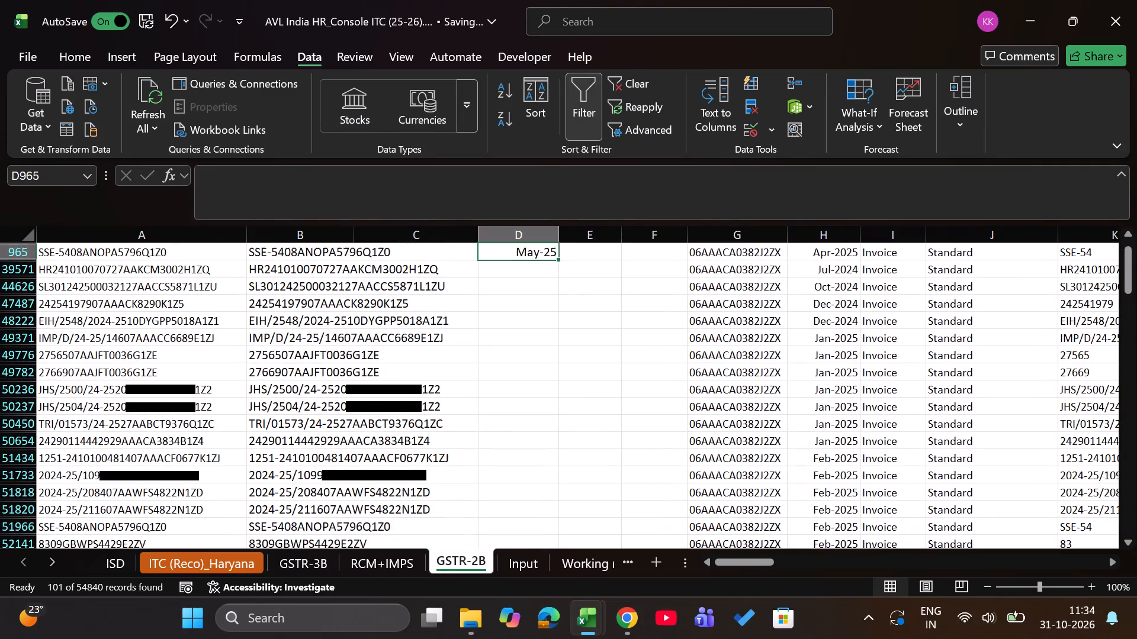
key(Left)
key(Left)
key(ctrl+Down)
key(Right)
key(Right)
key(ctrl+shift+Up)
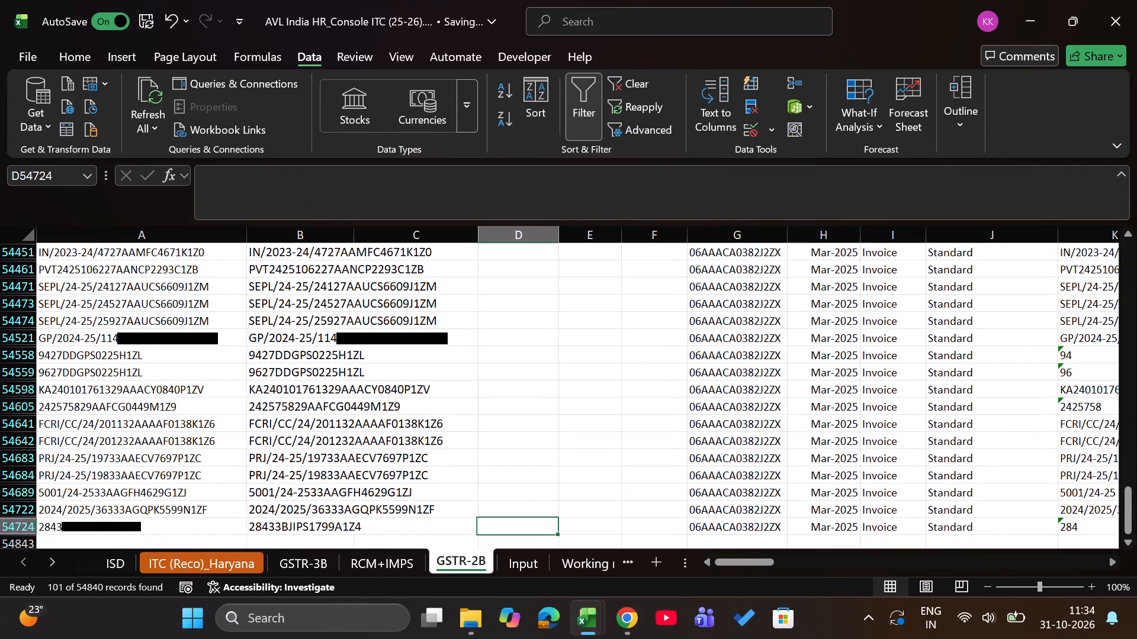
key(alt+semicolon)
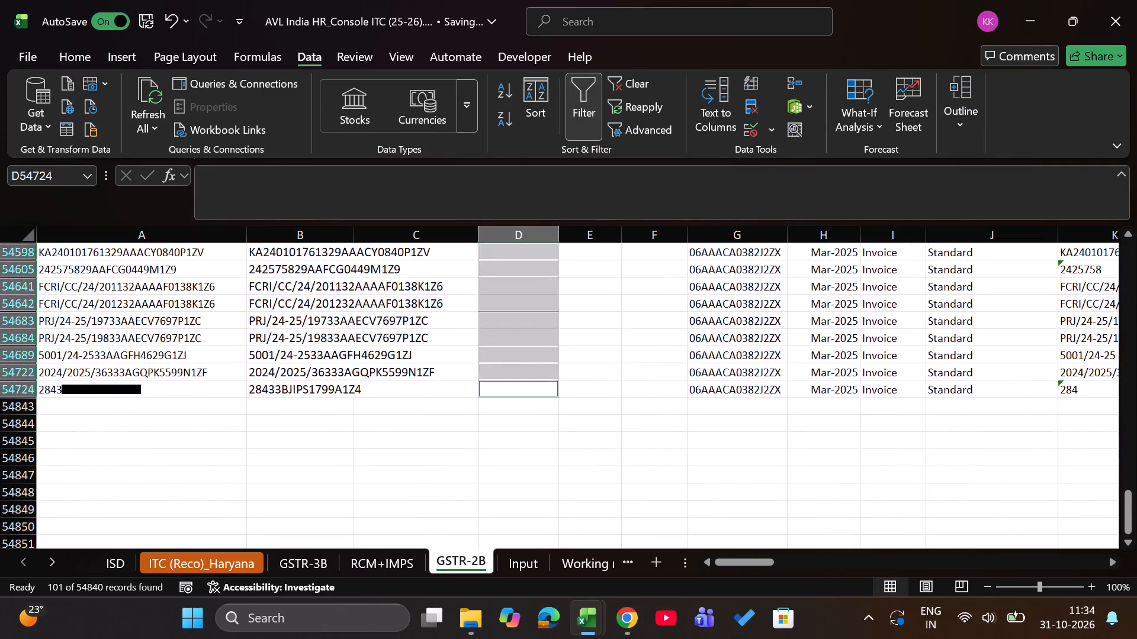
key(ctrl+d)
key(ctrl+Up)
Reset the Reclaim Month filter on the GSTR-2B sheet to show all entries.
key(Up)
key(Down)
key(alt+Down)
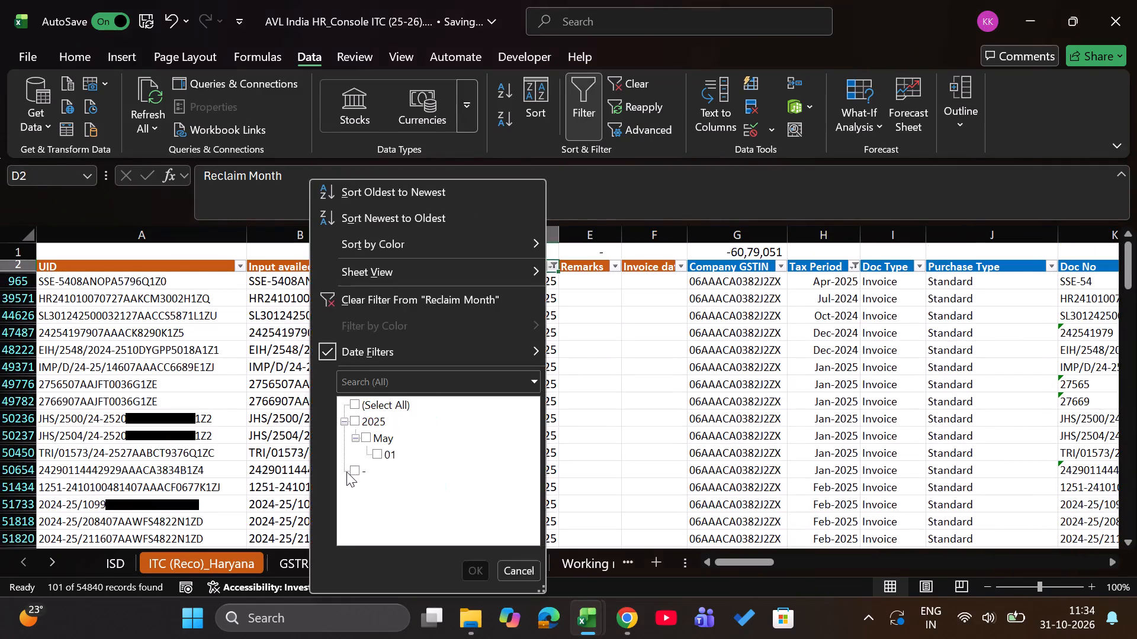
click(370, 405)
key(Return)
key(Down)
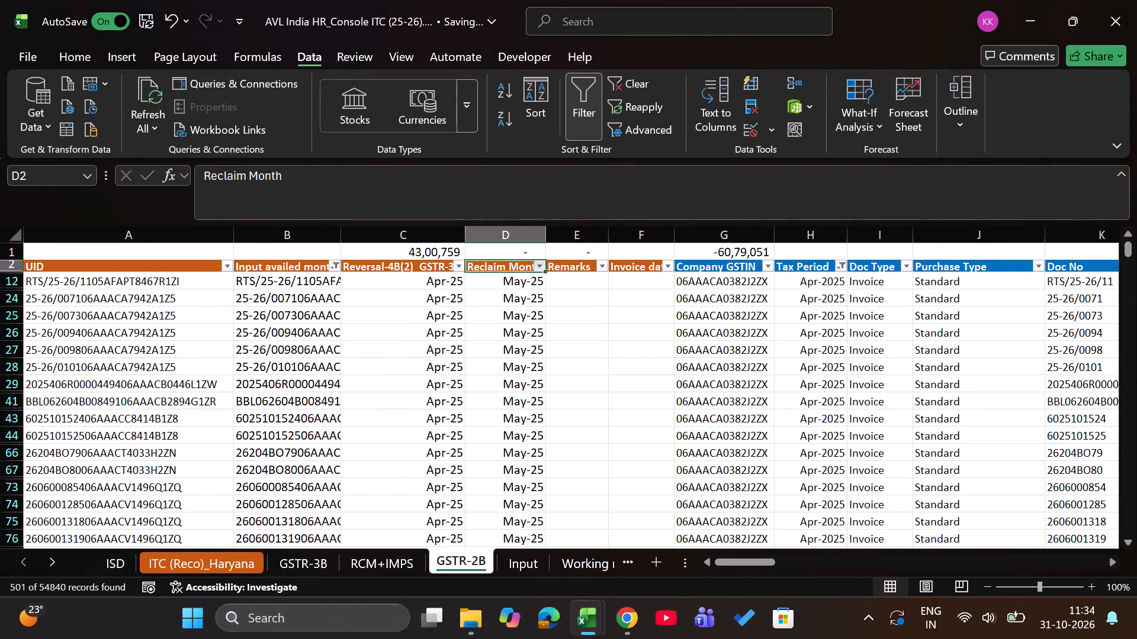
Filter the Reclaim Month column to show only the dash entries, excluding 2025.
key(Up)
key(alt+Down)
click(356, 424)
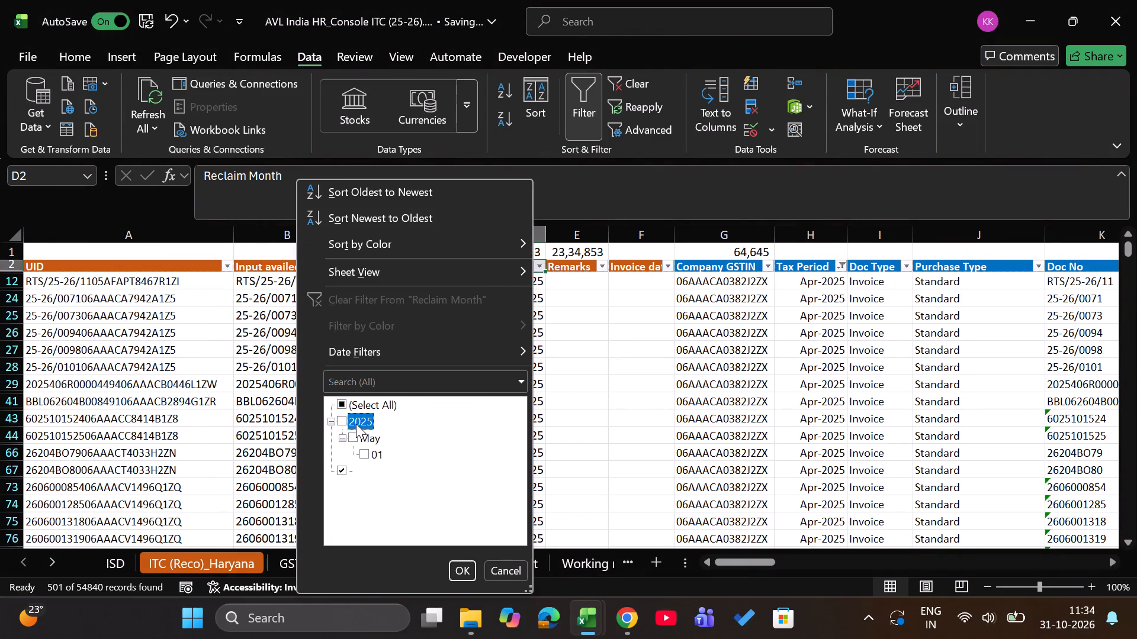
key(Return)
key(Down)
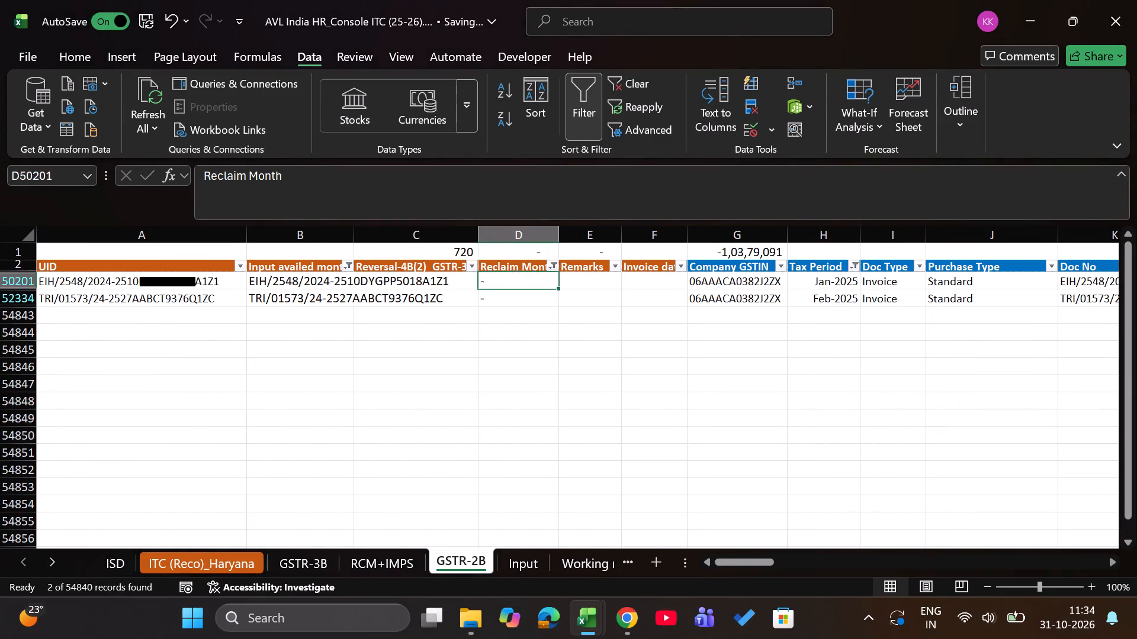
Review the May row of the Reclaim ITC-GSTR-3B-4D1 tables, including the difference table, on the ITC (Reco)_Haryana sheet.
key(ctrl+Page_Up)
key(ctrl+Page_Up)
key(ctrl+Page_Up)
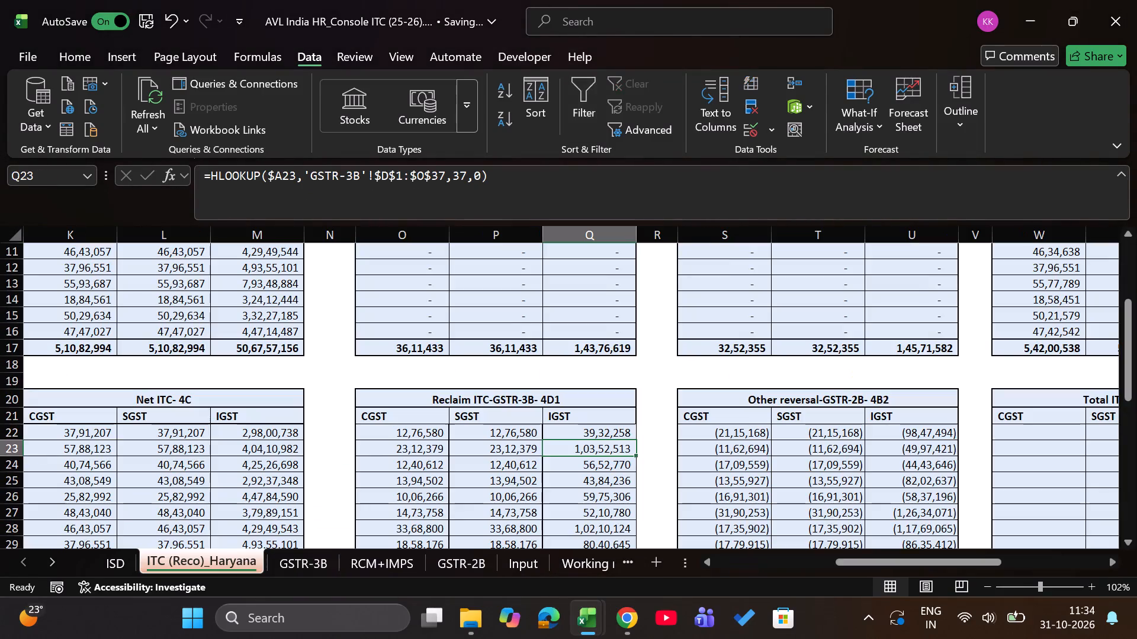
key(Left)
key(Right)
key(Right)
key(Left)
key(Left)
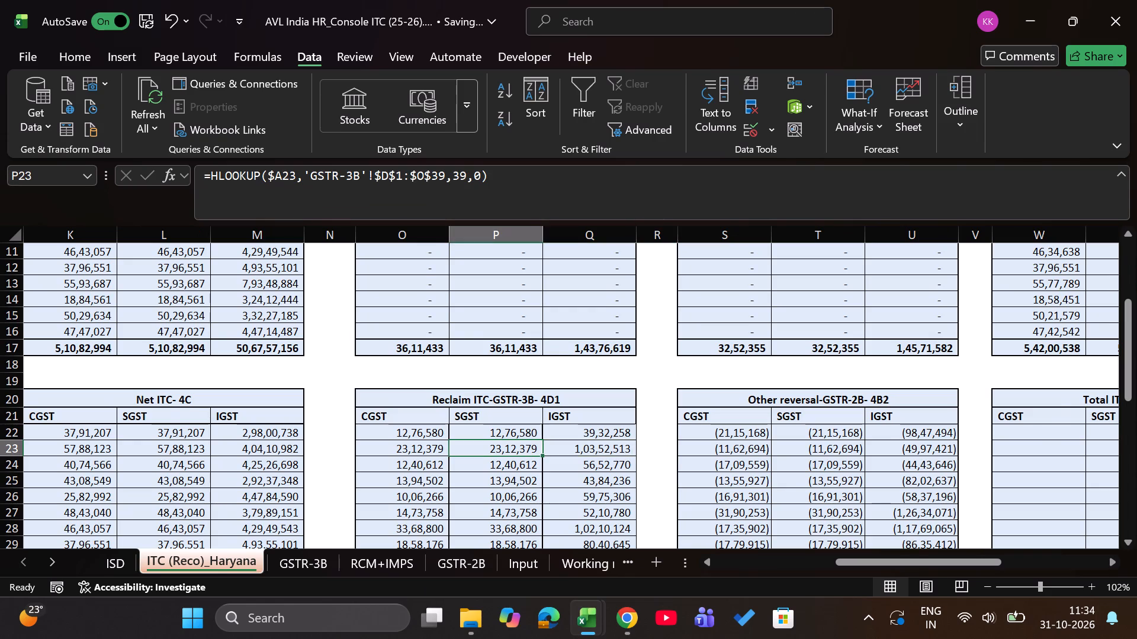
scroll(499, 440, down, 3)
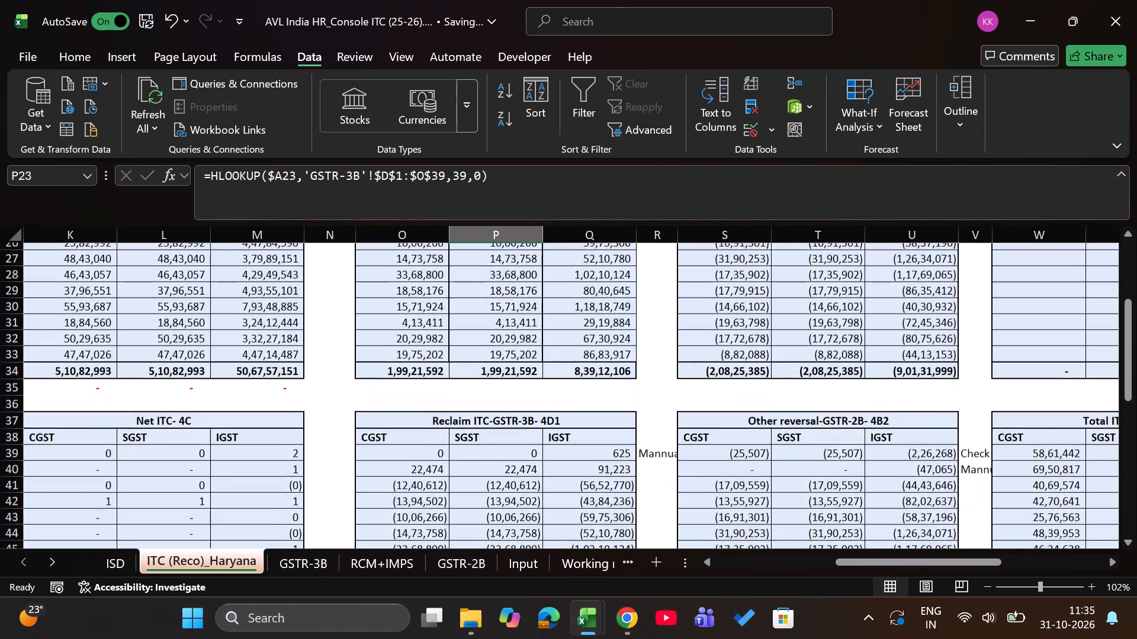
scroll(499, 440, down, 1)
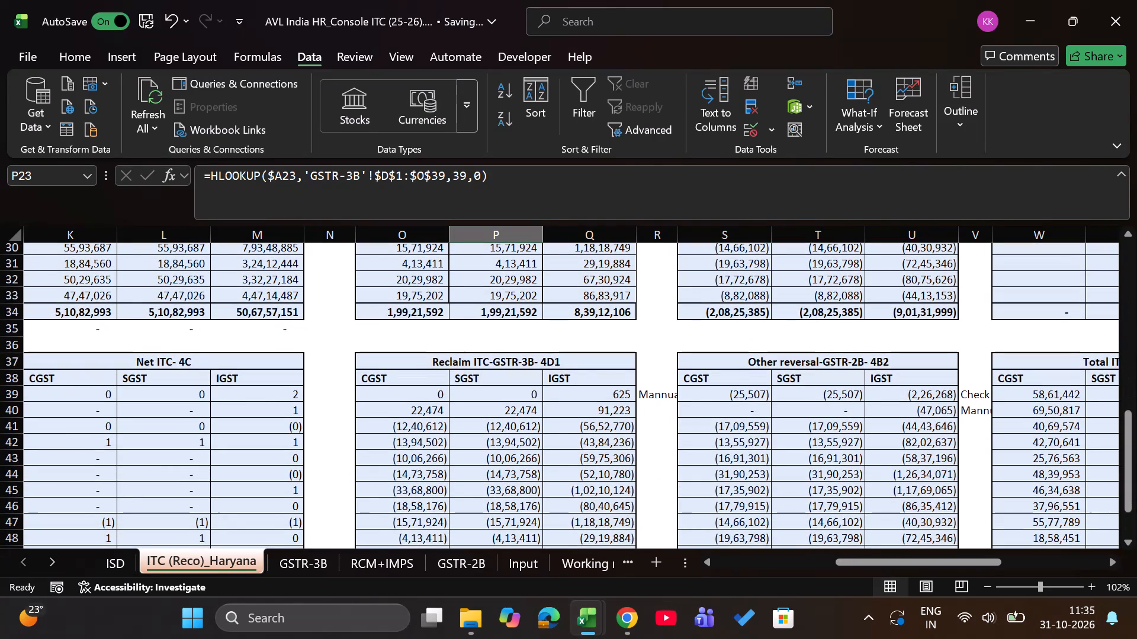
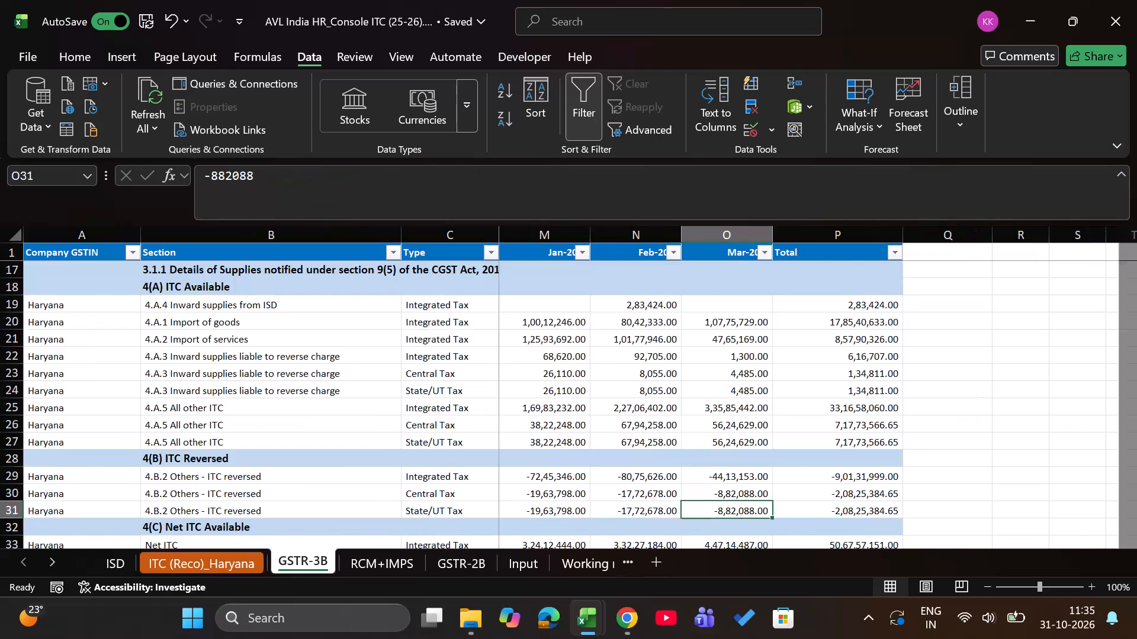
Switch to the AVLI HR 3b May-25 workbook and examine the tax columns down to their totals on the Taken Curr Mon-Rever PRevious m sheet.
key(ctrl+Page_Up)
key(ctrl+Page_Up)
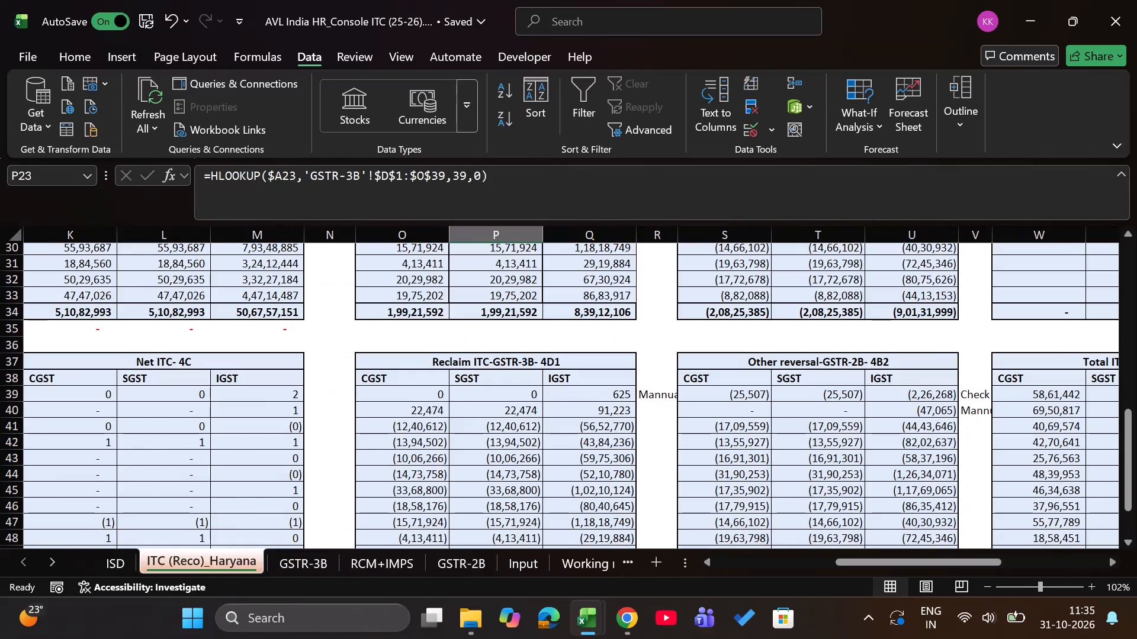
key(alt+Tab)
key(Down)
key(Right)
key(Right)
key(Right)
key(Right)
key(Right)
key(Right)
key(Right)
key(Right)
key(Right)
key(Right)
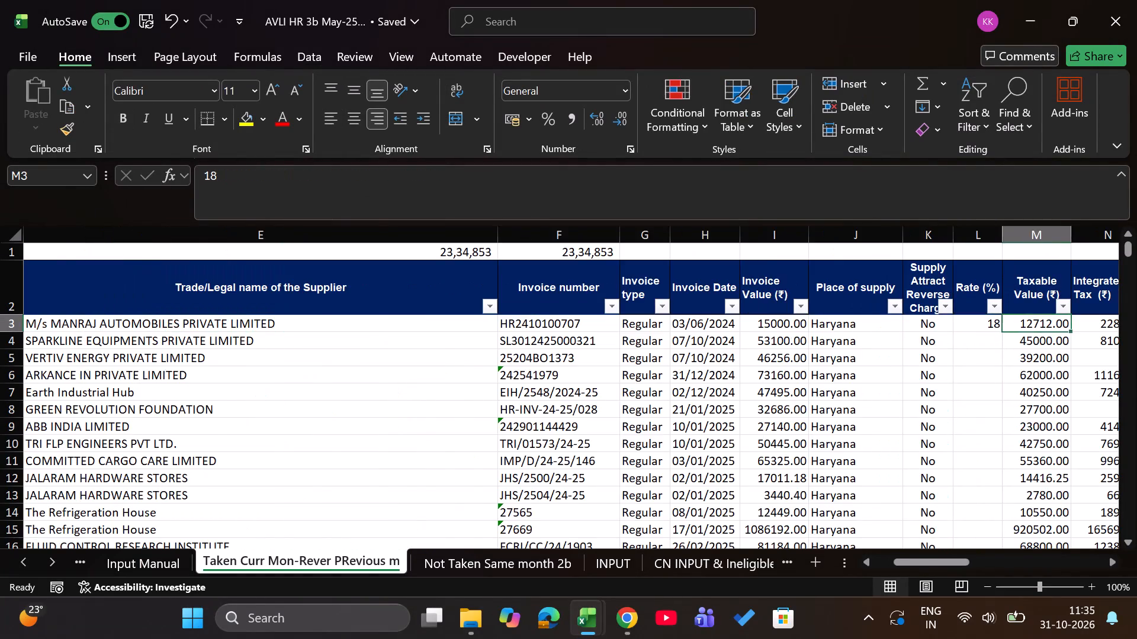
key(Right)
key(Right)
key(Right)
key(Right)
key(Left)
key(Left)
key(Left)
key(ctrl+Down)
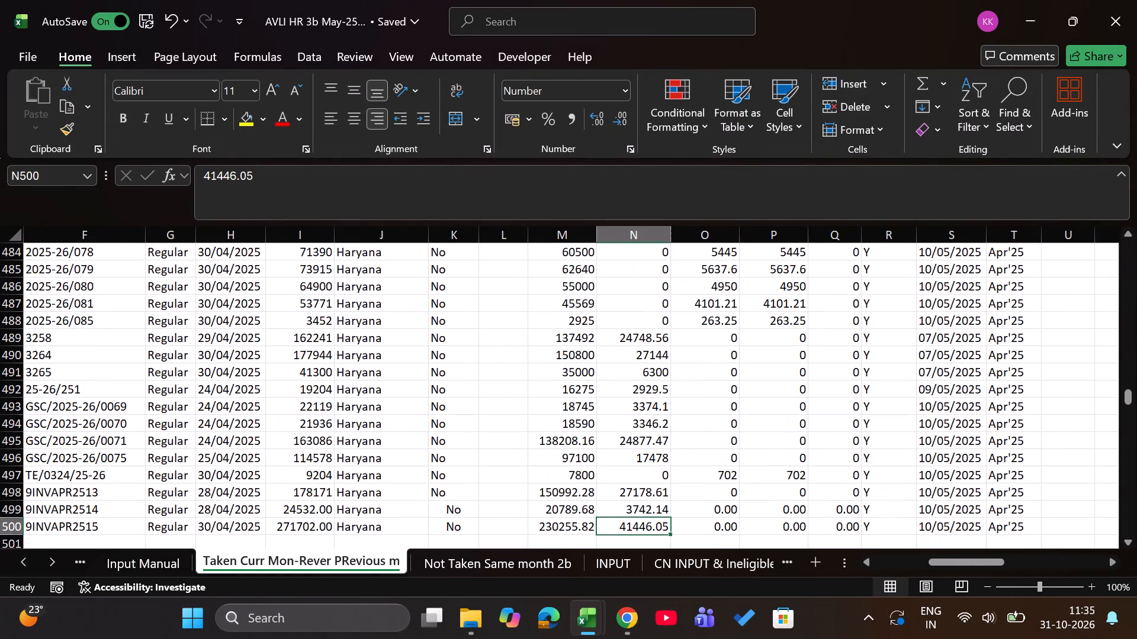
key(Down)
key(ctrl+Down)
key(Down)
key(Up)
Compare the May row of Reclaim ITC-GSTR-3B-4D1 on the ITC (Reco)_Haryana sheet with the tax totals in the May-25 workbook.
key(alt+Tab)
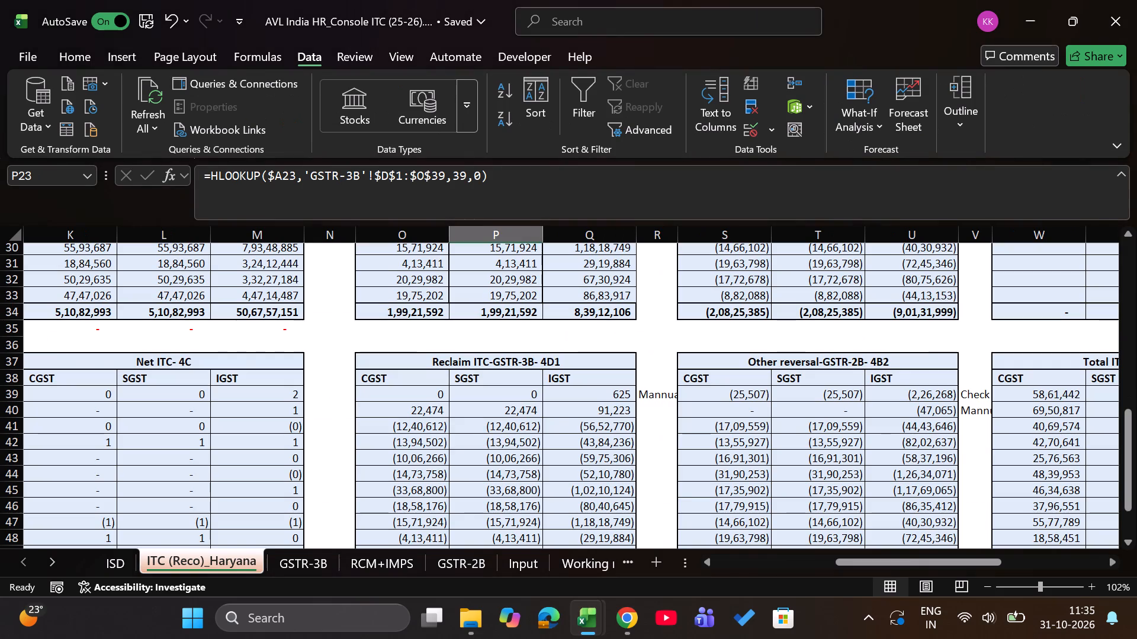
key(Right)
key(alt+Tab)
key(Right)
key(alt+Tab)
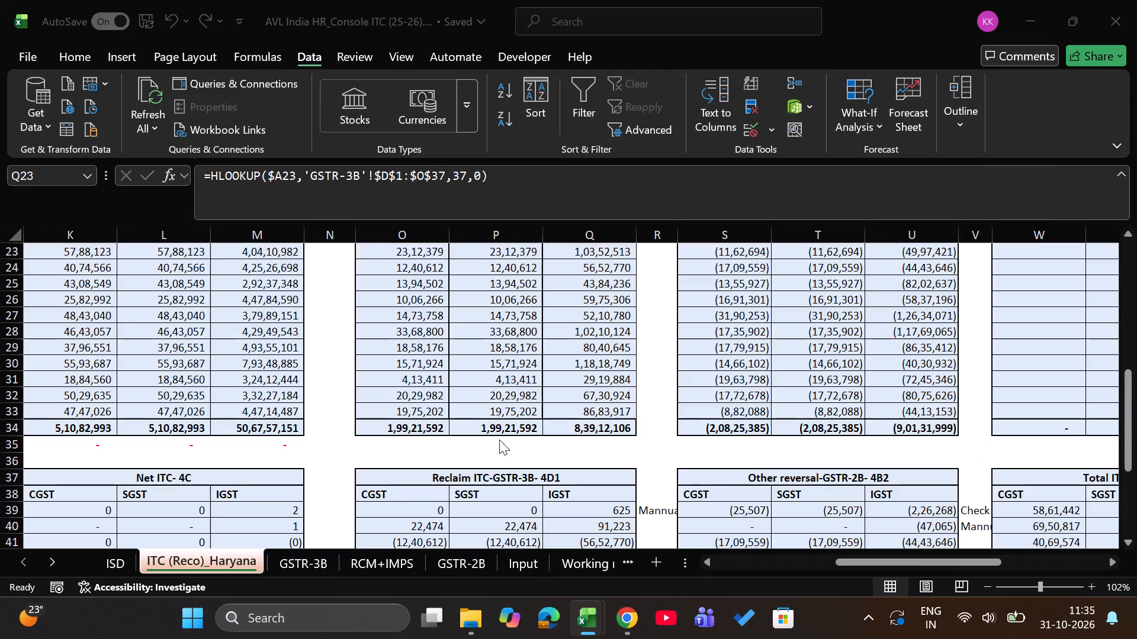
key(alt+Tab)
Examine the credit note adjustment above the totals, the subtotals in row 1, and the leading columns back to column A.
key(Up)
key(Up)
key(ctrl+Up)
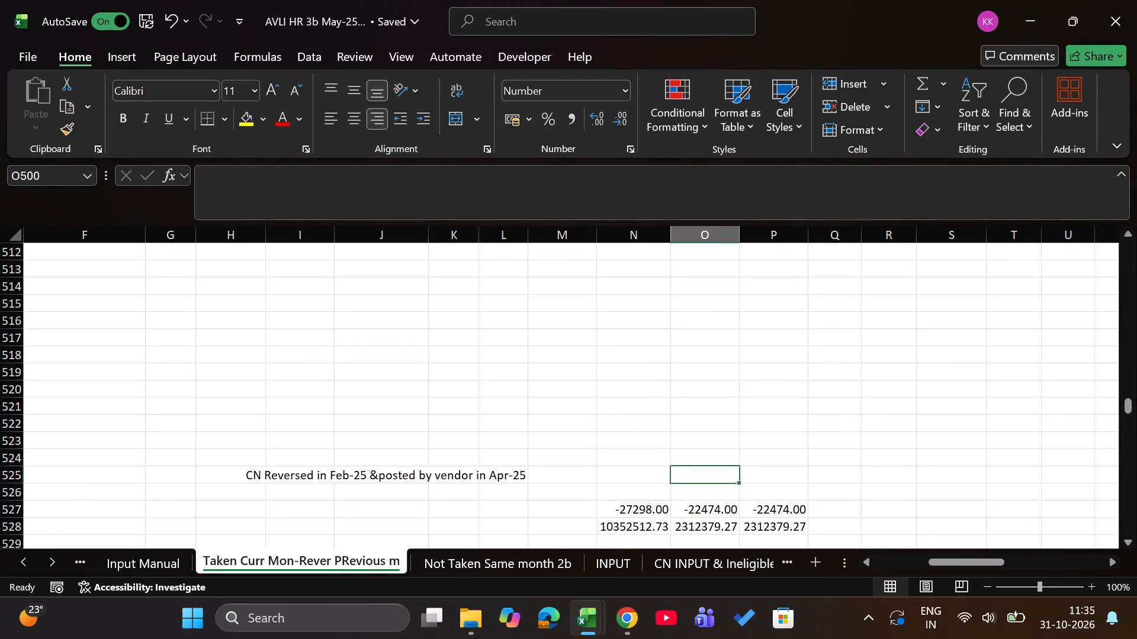
key(Up)
key(Up)
key(Up)
key(Up)
key(ctrl+Up)
key(ctrl+Up)
key(ctrl+Left)
key(Left)
key(Left)
key(Right)
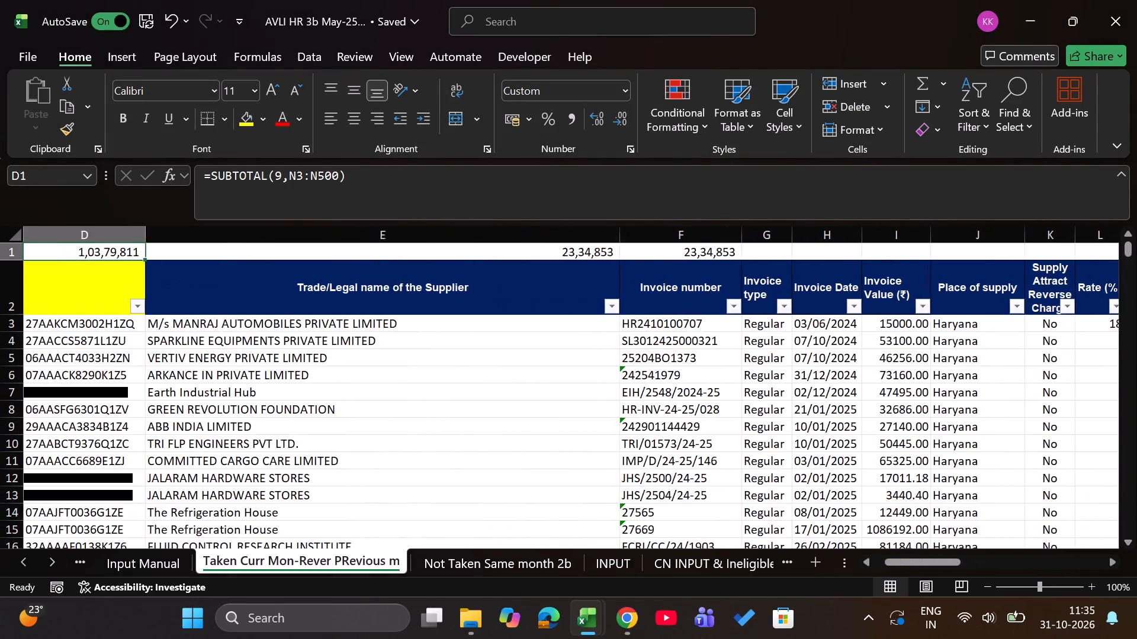
key(Down)
key(Left)
key(Right)
key(Left)
key(Left)
key(Left)
key(Left)
key(Left)
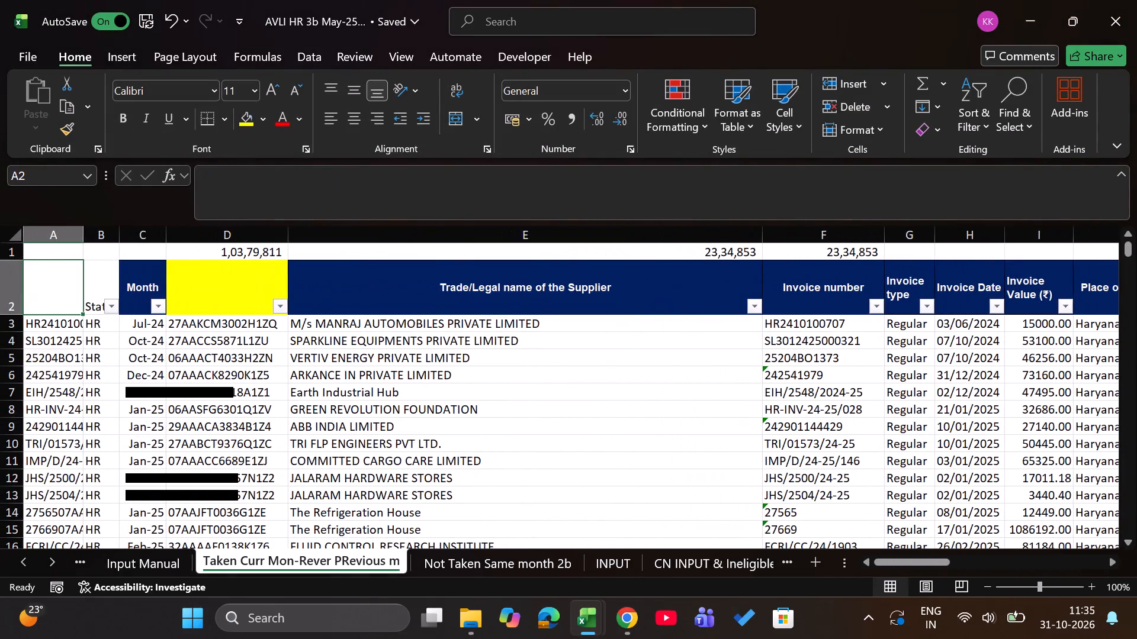
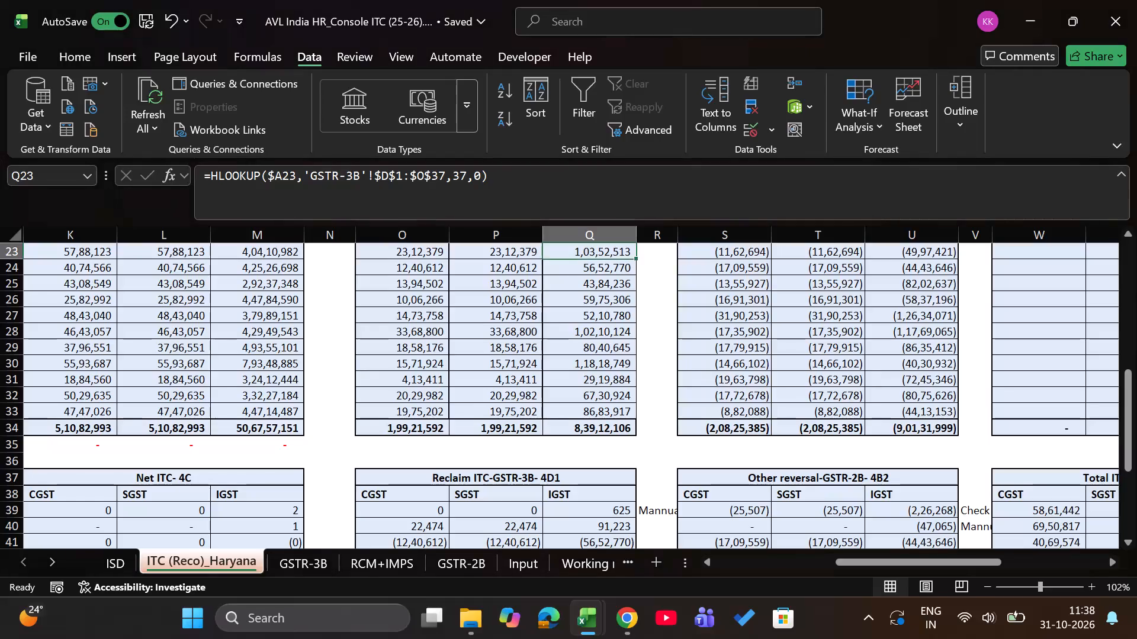
Clear all active filters on the GSTR-2B sheet.
key(ctrl+Page_Down)
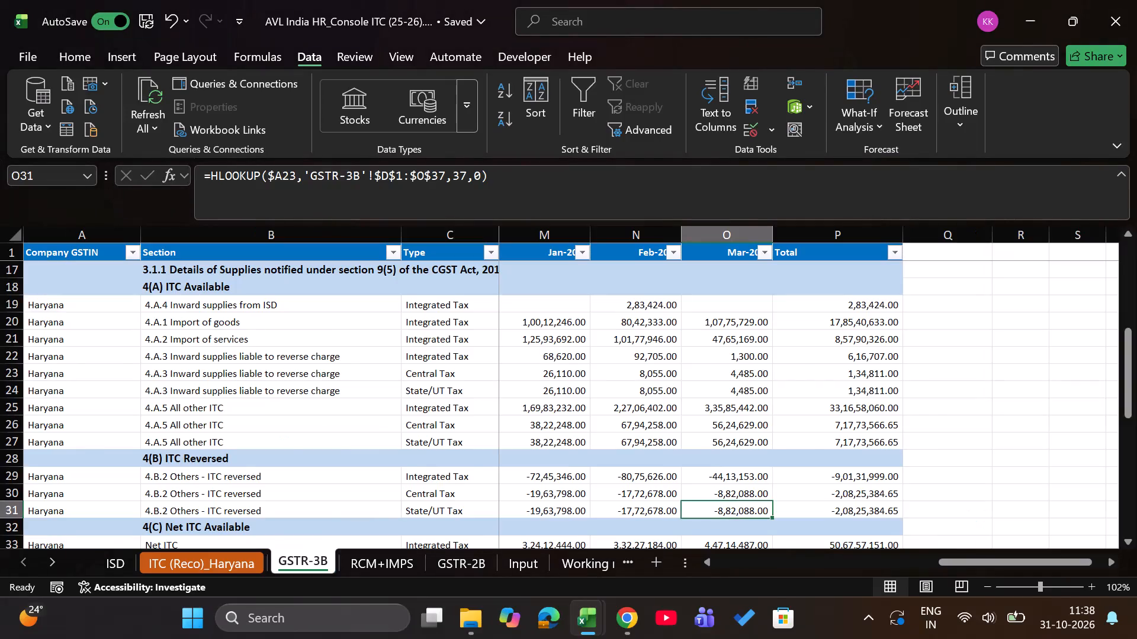
key(ctrl+Page_Down)
key(ctrl+Page_Down)
key(Left)
key(Left)
key(Up)
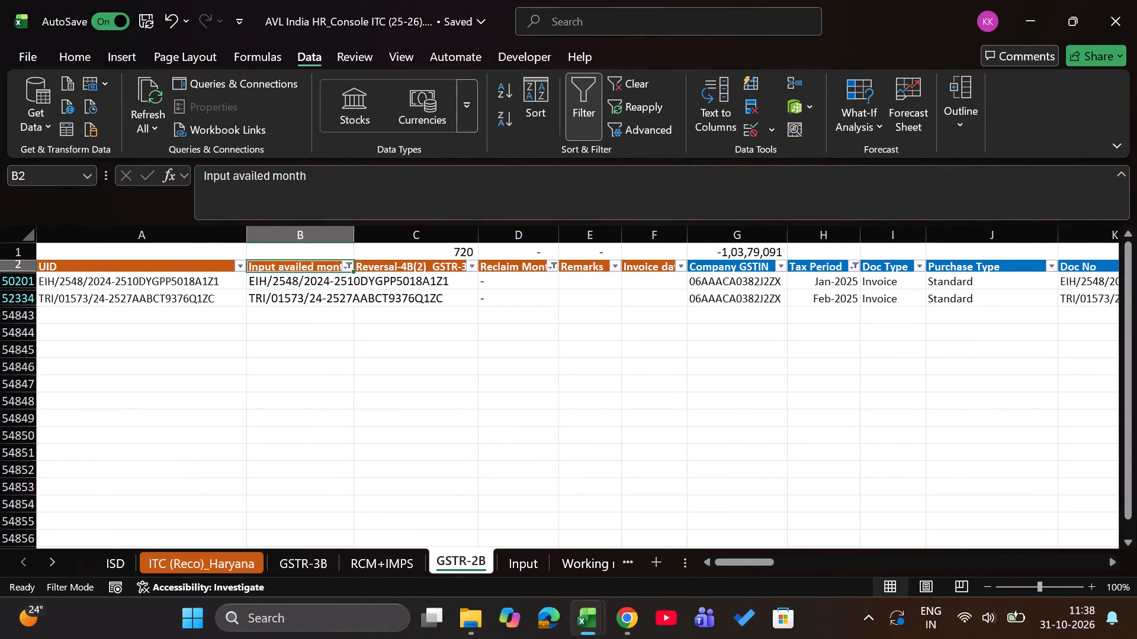
text(ac)
Delete the existing entries below the header of the Input availed month column.
key(Down)
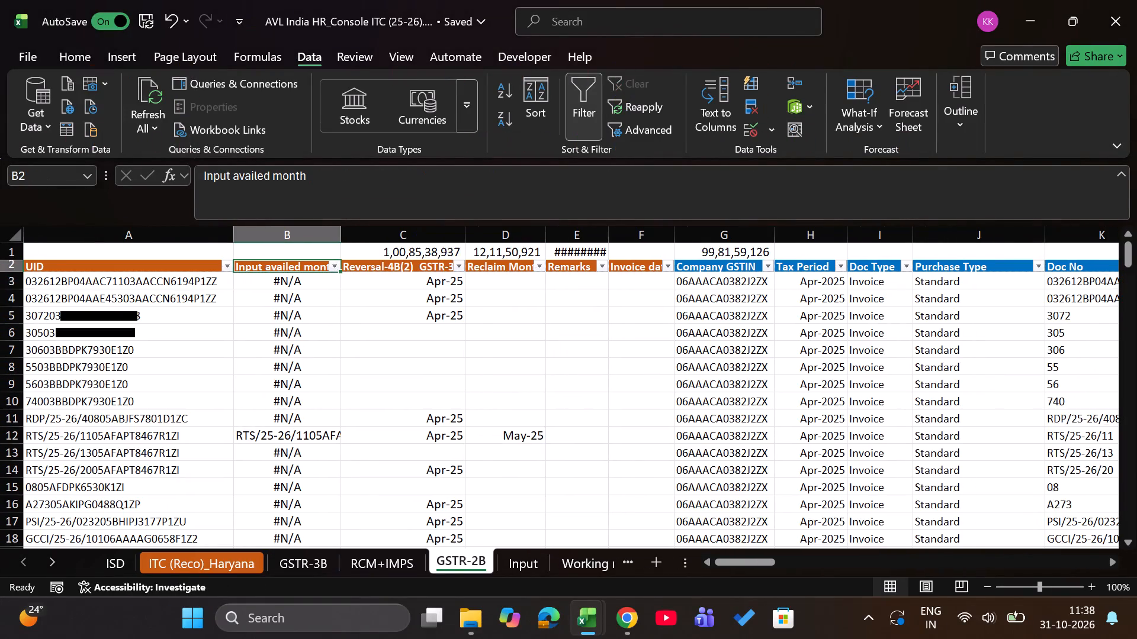
key(ctrl+shift+Down)
key(Delete)
key(ctrl+Up)
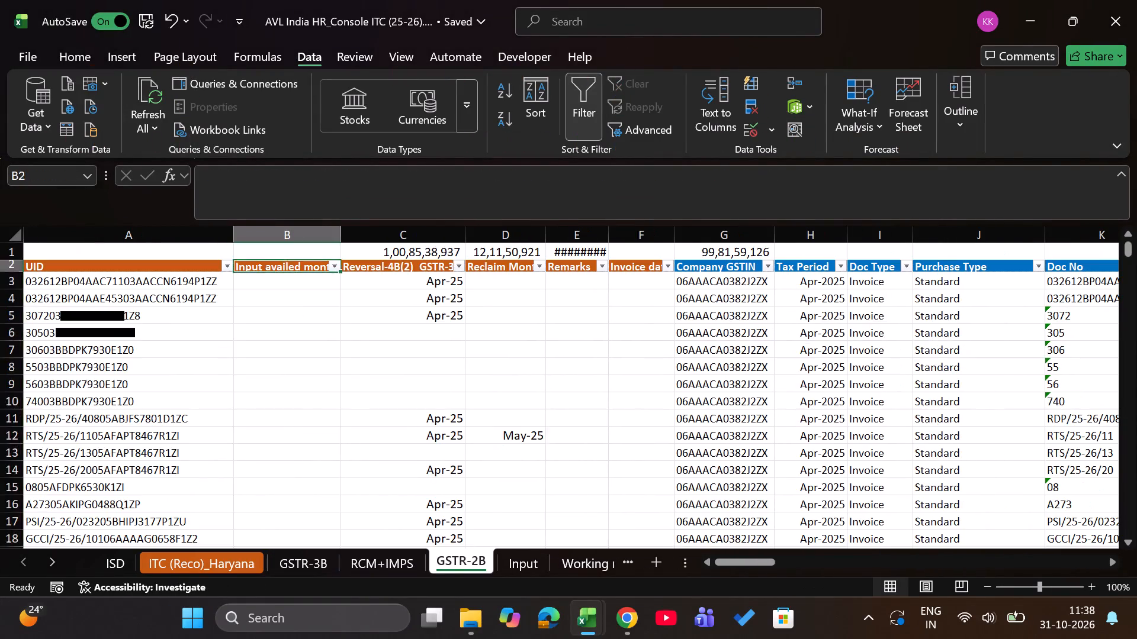
key(Down)
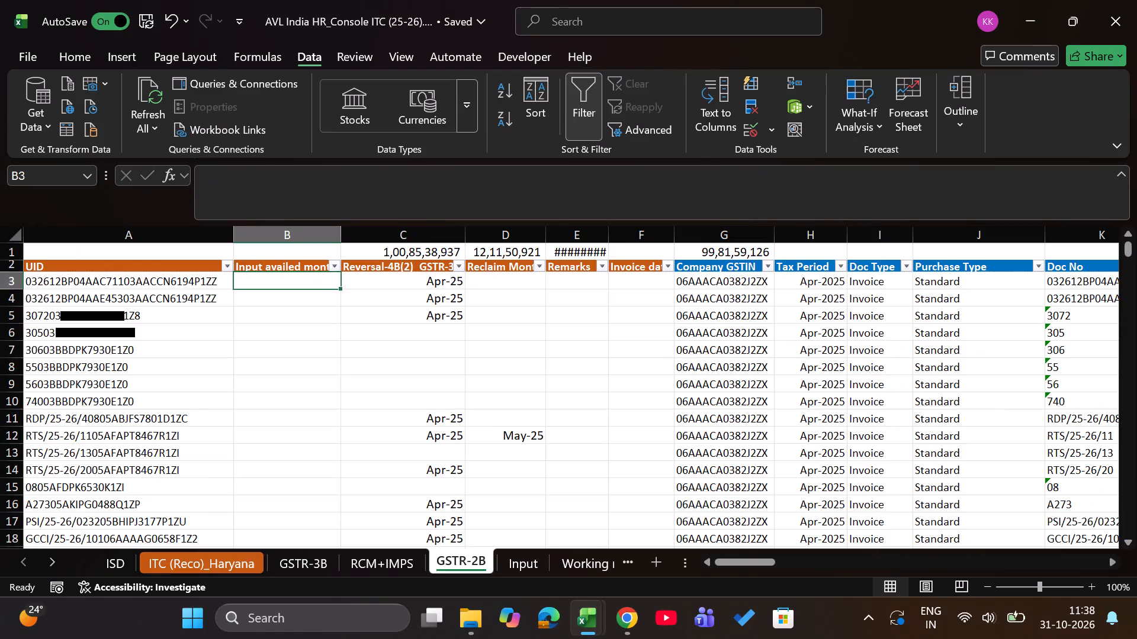
Compare how the UID keys are built in column A of GSTR-2B and of the May-25 3B workbook's Taken Curr Mon-Rever PRevious m sheet.
key(alt+Tab)
key(Left)
key(Down)
key(Right)
key(Left)
key(Left)
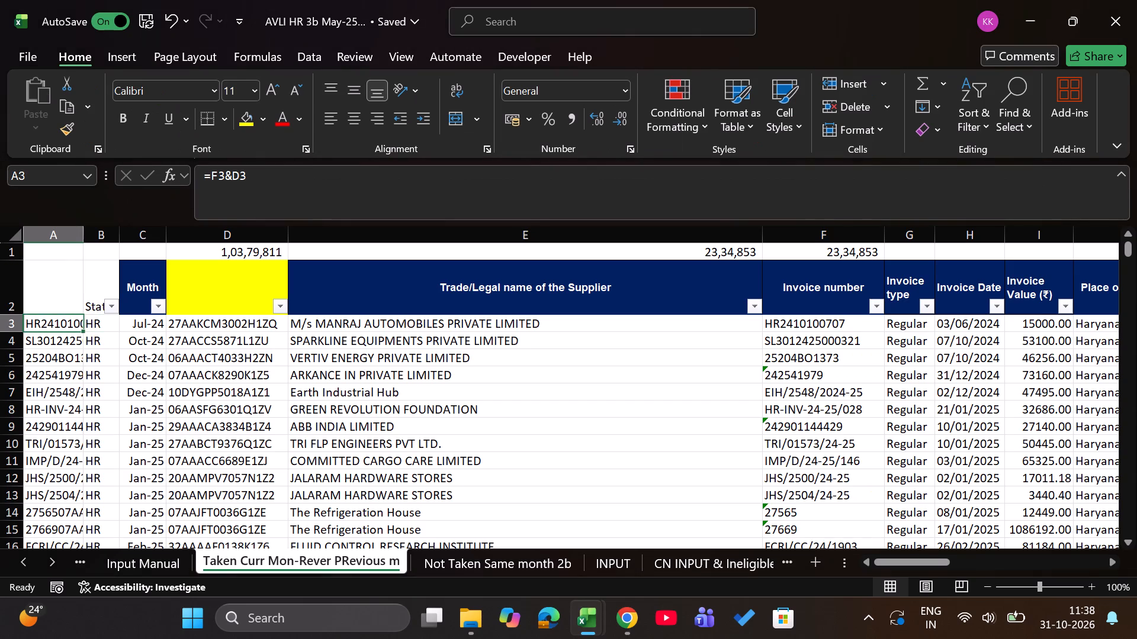
key(alt+Tab)
key(Right)
key(Left)
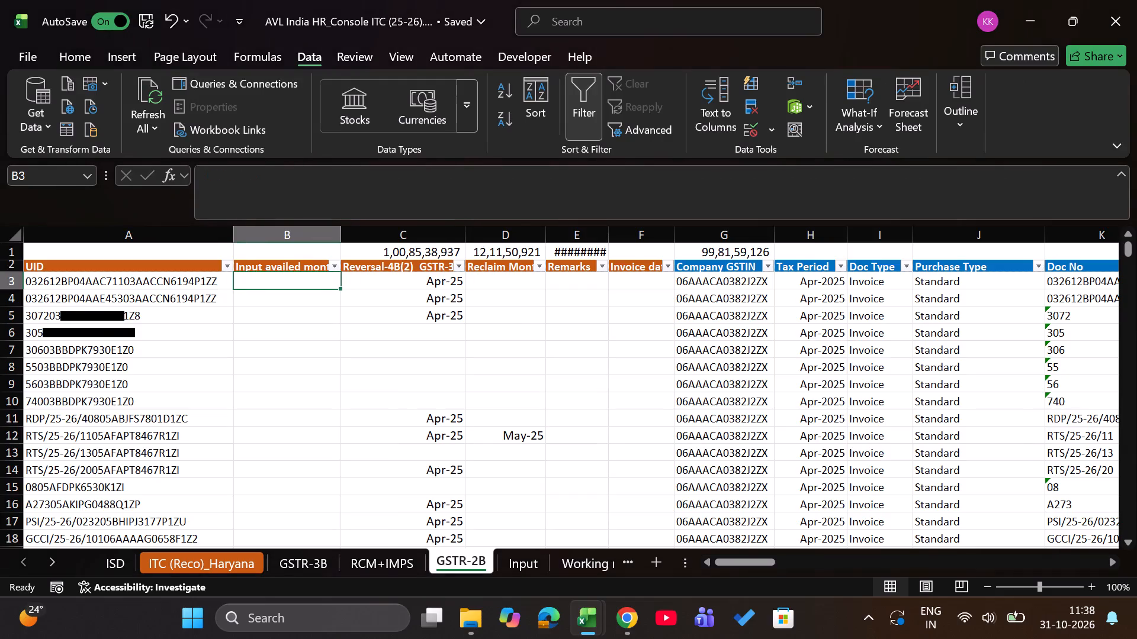
key(Left)
key(Right)
key(Left)
key(Right)
key(Left)
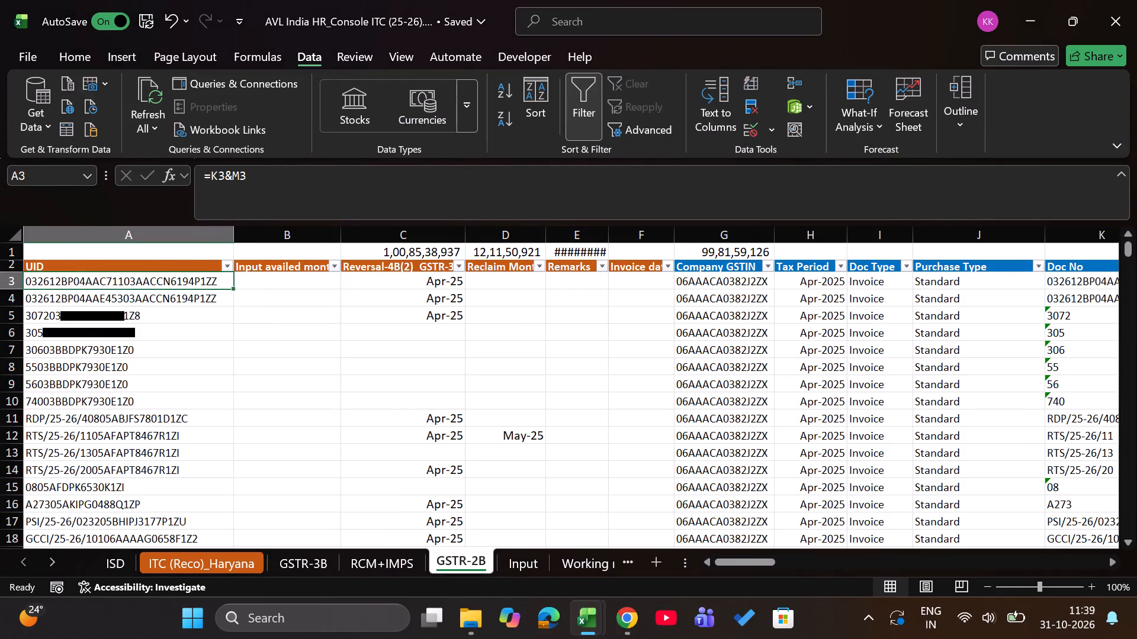
scroll(952, 437, right, 1)
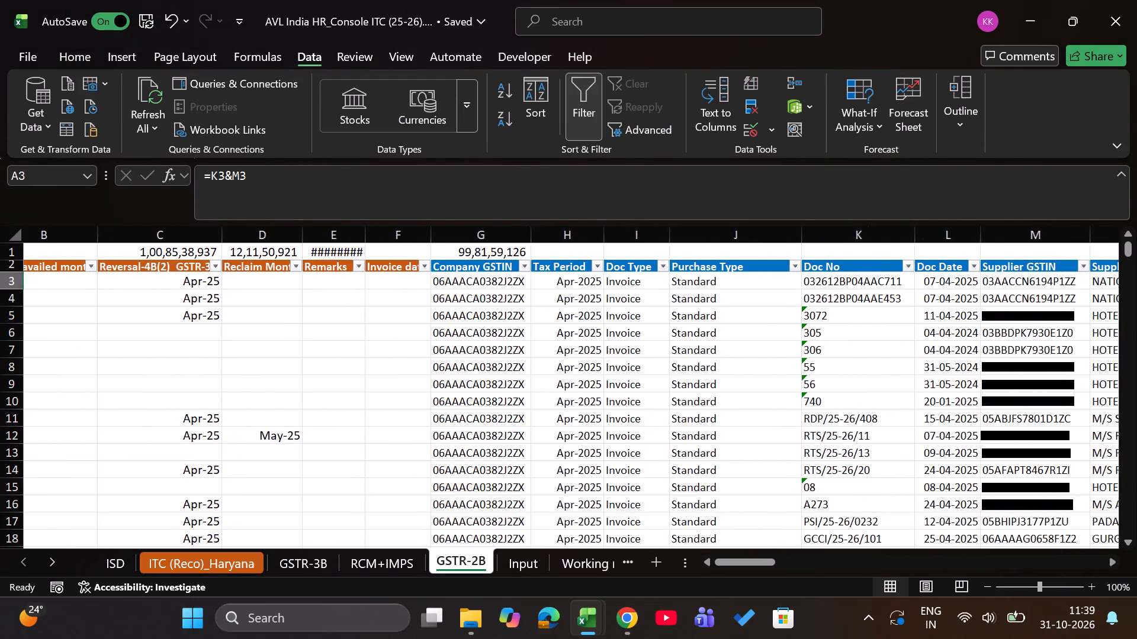
scroll(952, 437, right, 1)
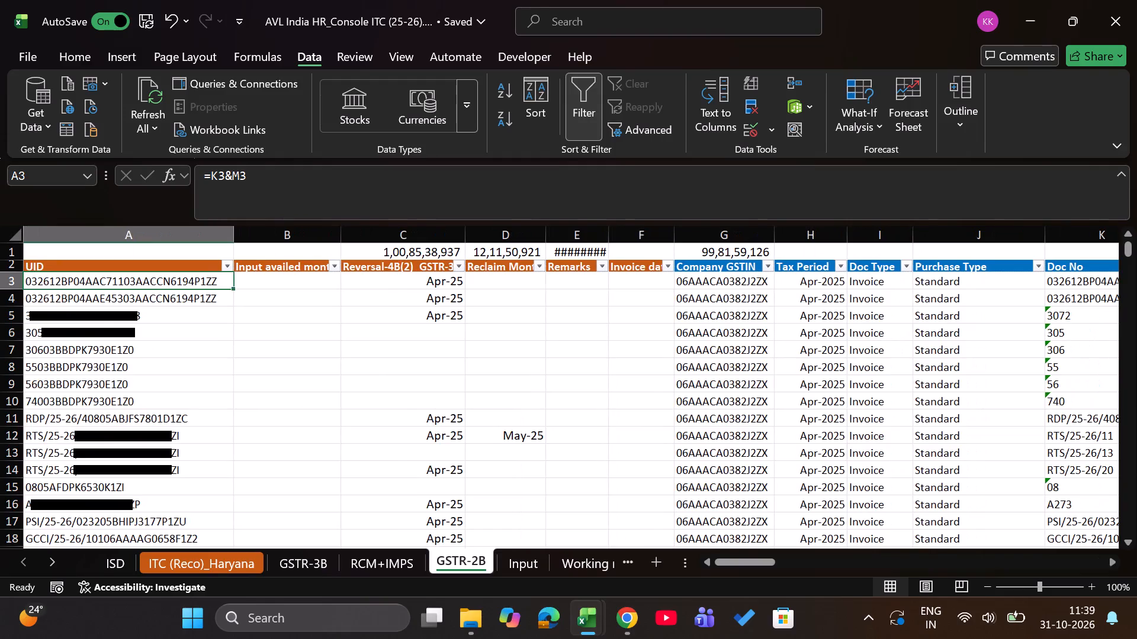
key(alt+Tab)
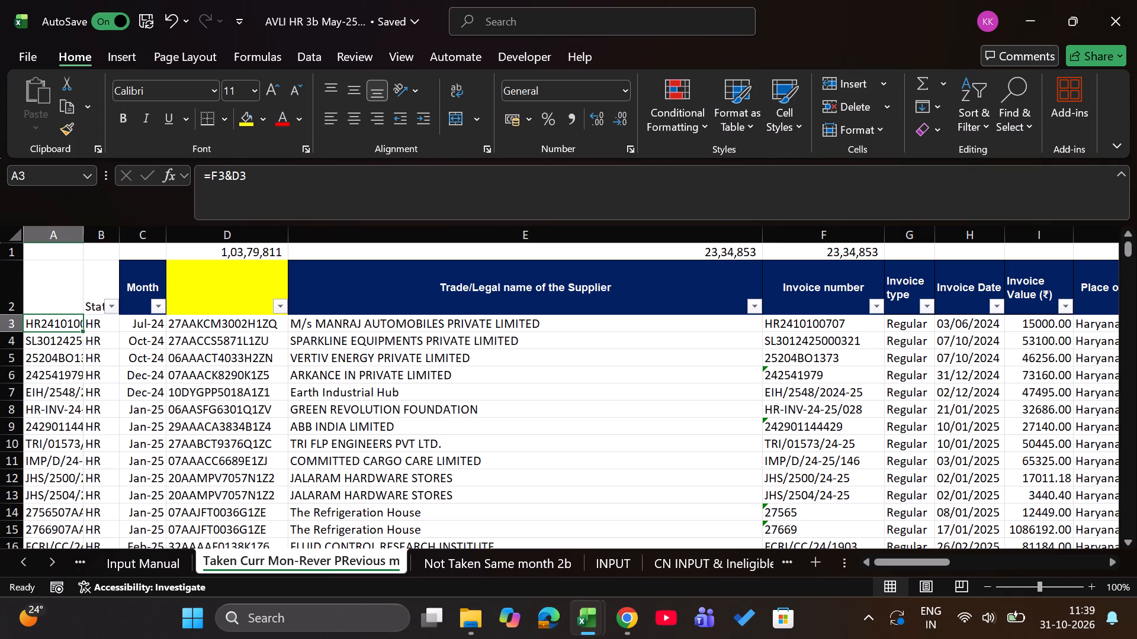
key(alt+Tab)
In B3, enter an exact-match VLOOKUP of A3 against column A of the May-25 workbook's Taken Curr Mon-Rever PRevious m sheet, returning column 1.
key(Right)
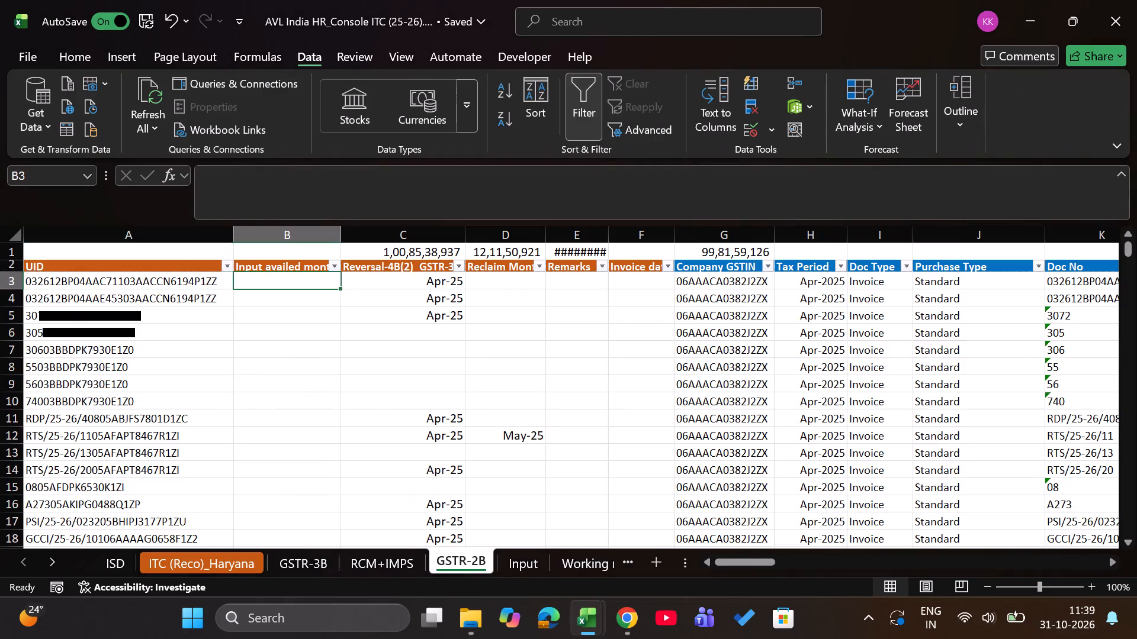
text(=vlo)
key(Tab)
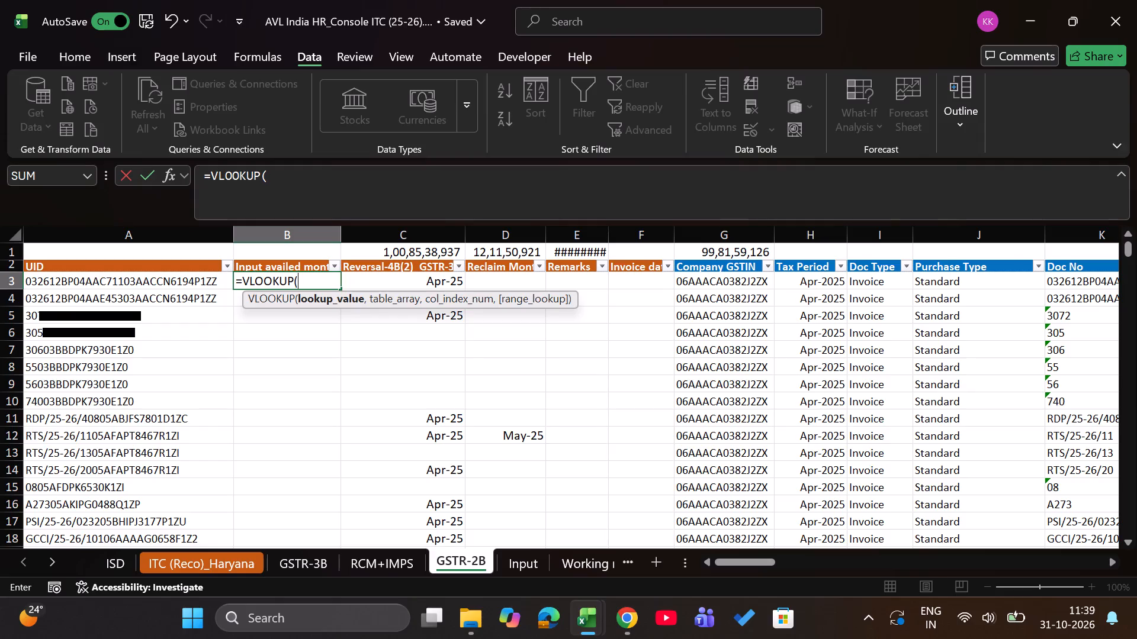
key(Left)
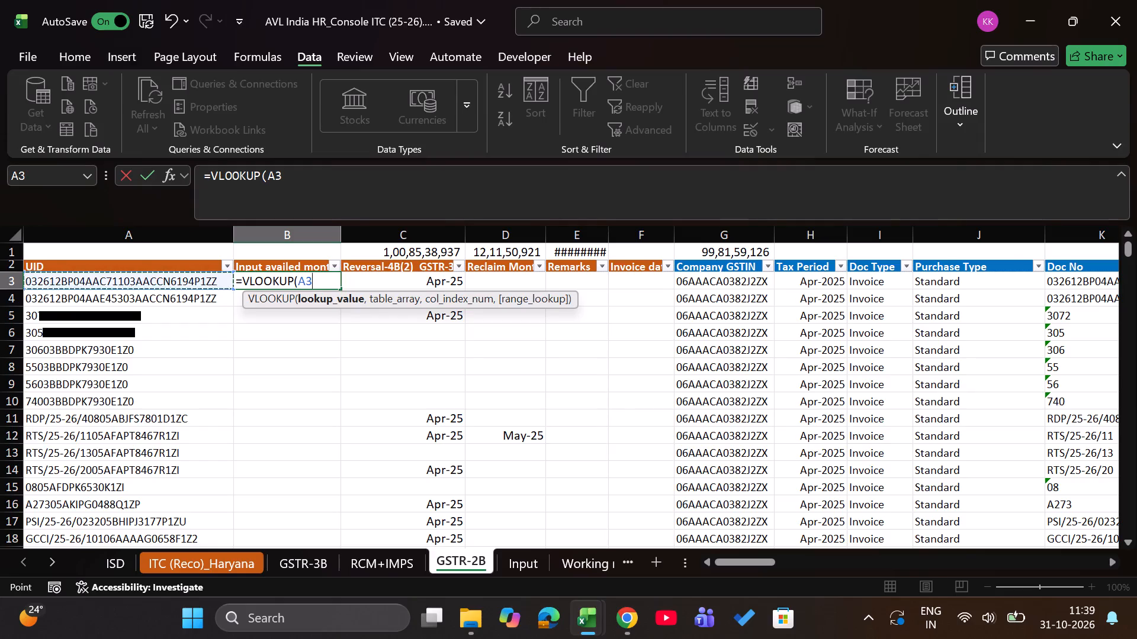
key(comma)
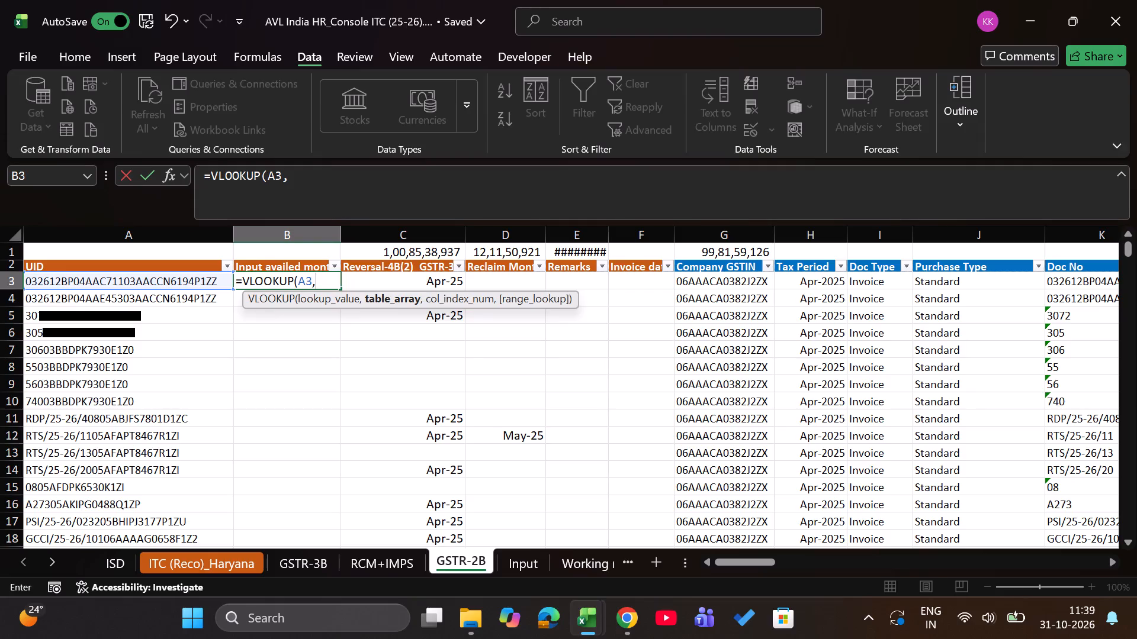
key(alt+Tab)
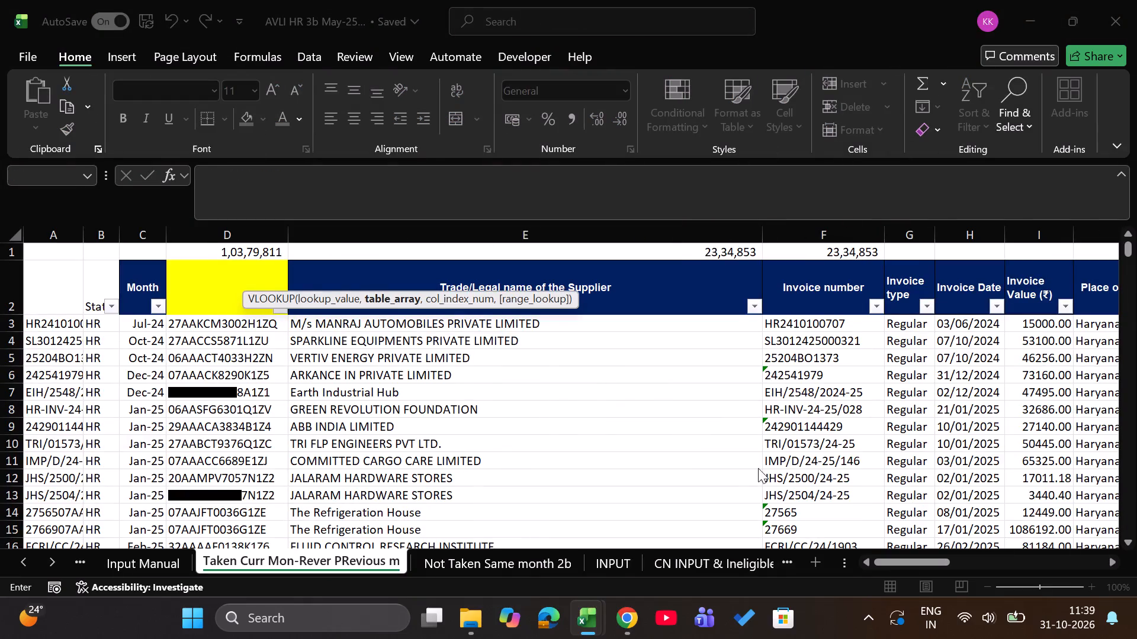
click(53, 230)
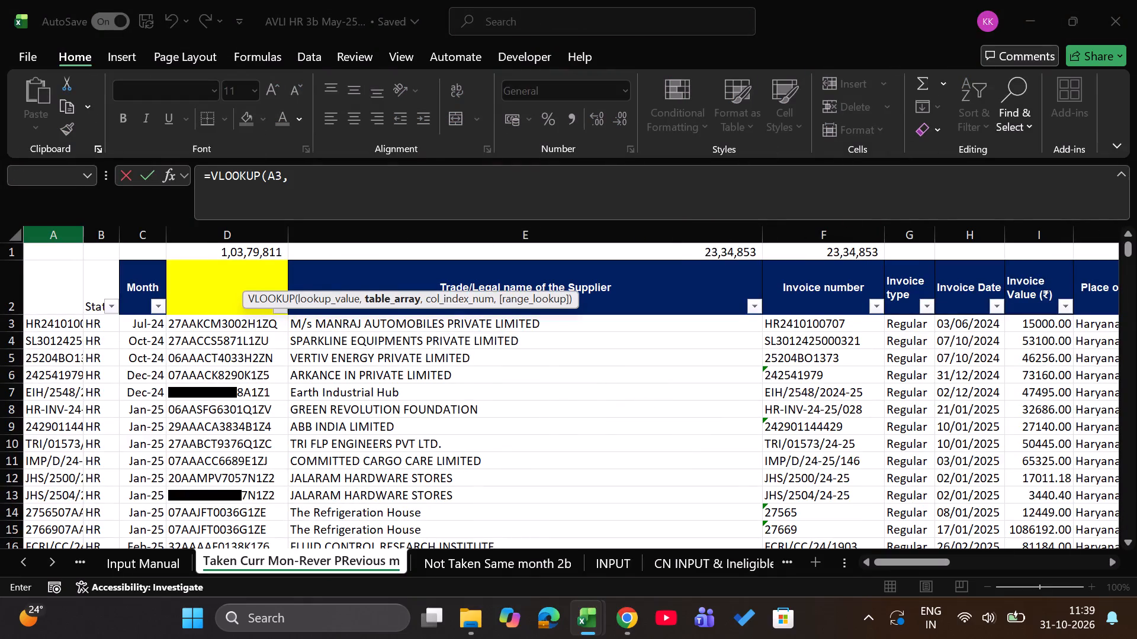
click(54, 226)
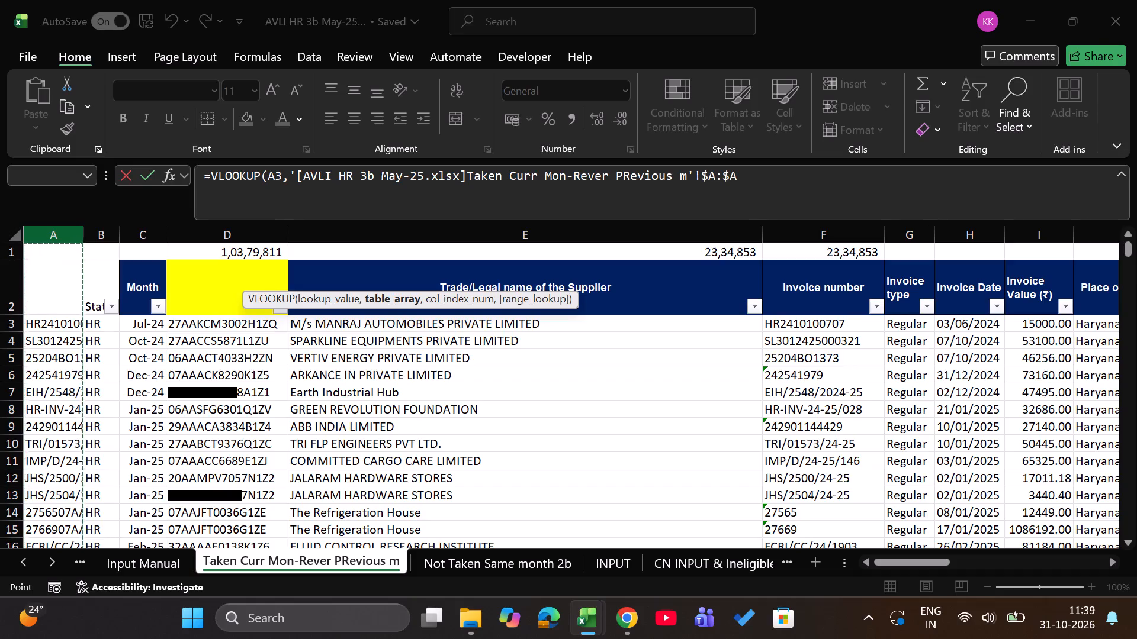
key(comma)
text(1,0)
key(Return)
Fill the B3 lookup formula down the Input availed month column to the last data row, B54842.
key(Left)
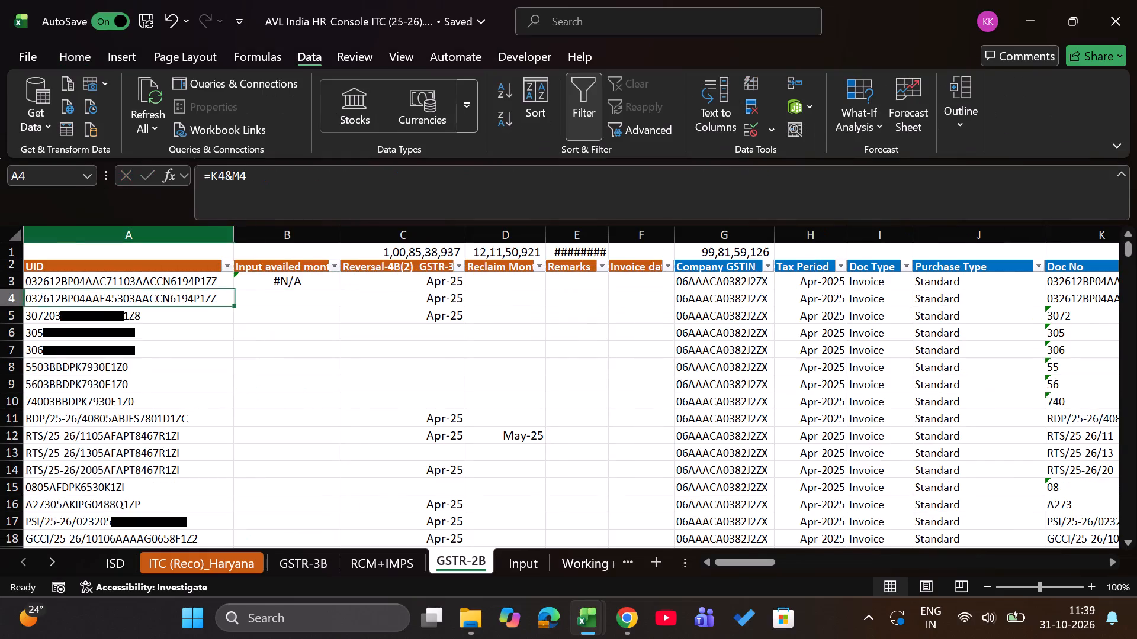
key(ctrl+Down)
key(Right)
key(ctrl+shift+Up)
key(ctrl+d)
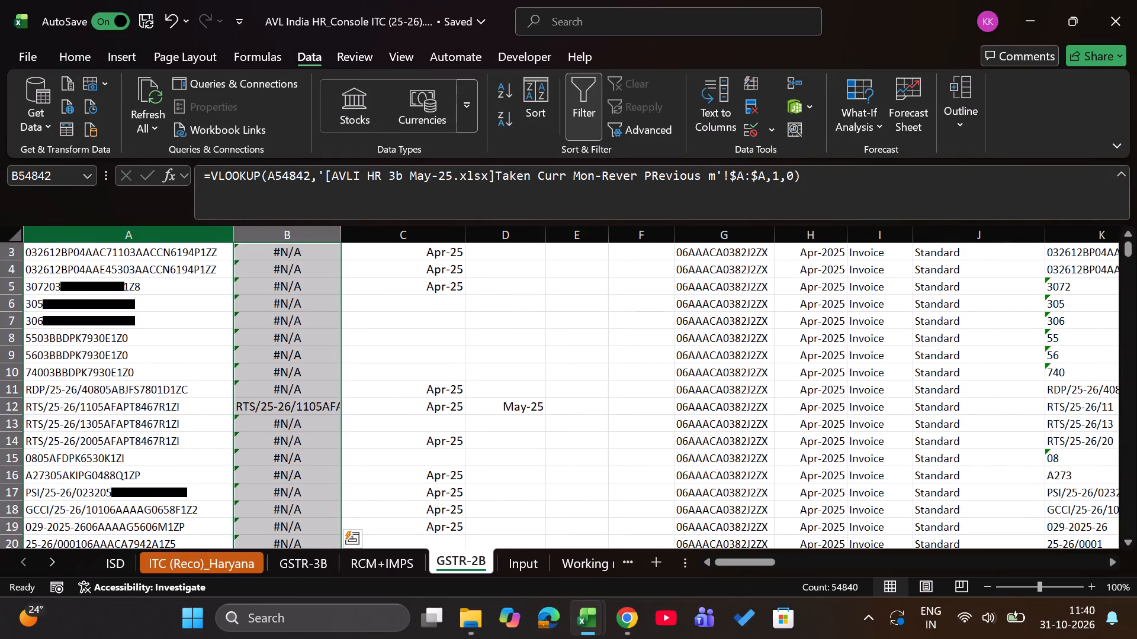
Change the B3 VLOOKUP to search columns A:C of the Taken Curr Mon-Rever PRevious m sheet and return column 3 with exact match.
key(Up)
key(Down)
key(ctrl+Up)
key(Up)
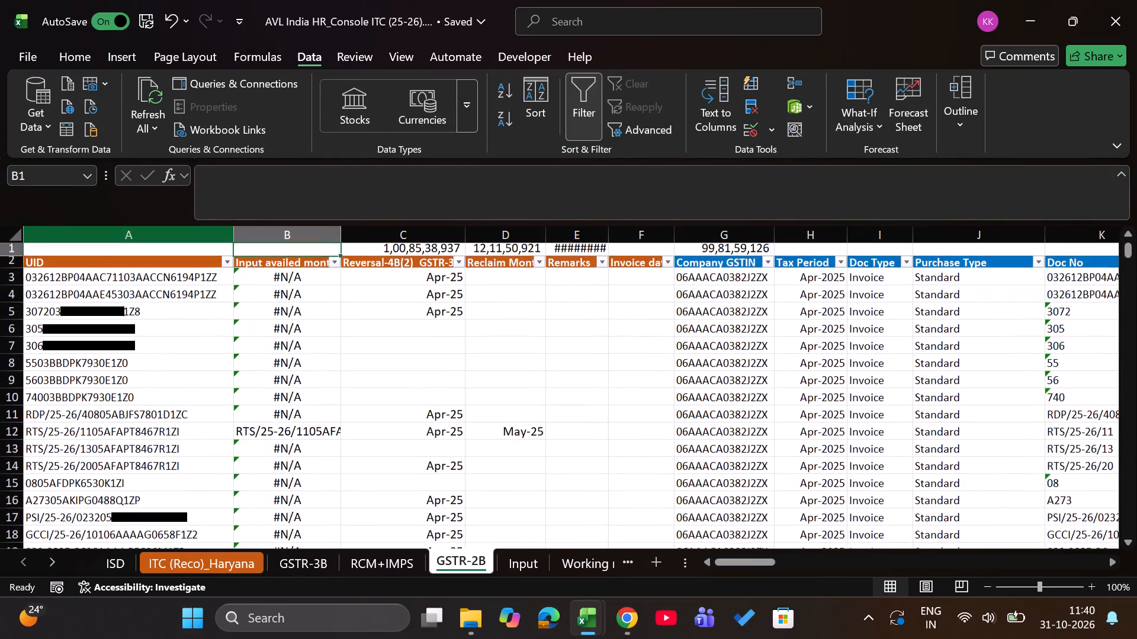
key(Down)
key(Down)
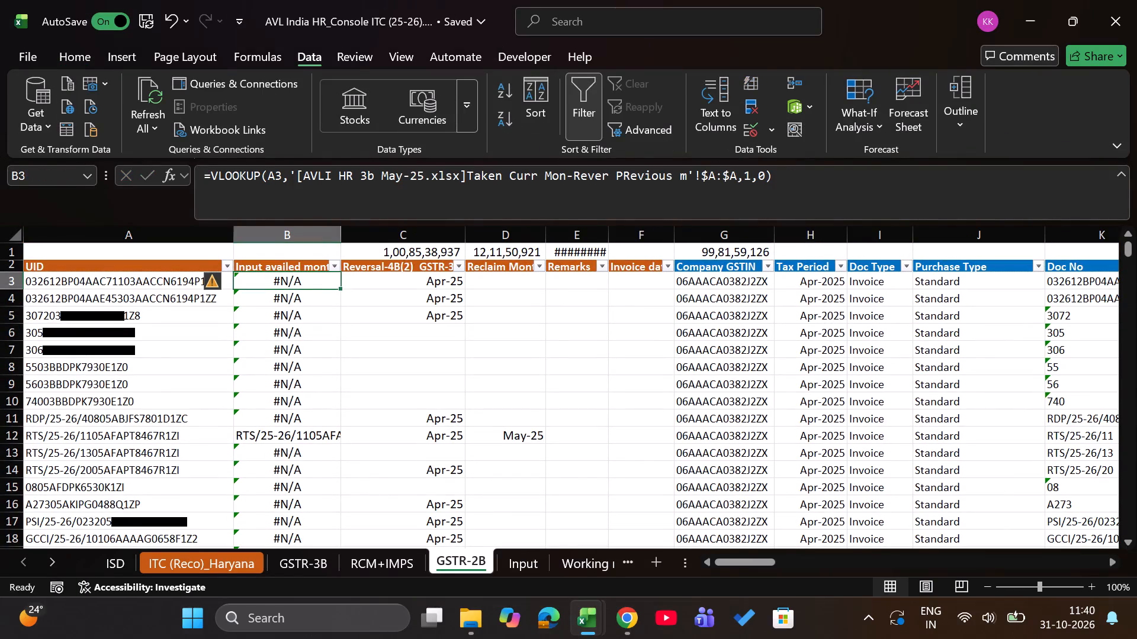
drag(760, 175, 666, 170)
key(Right)
key(Right)
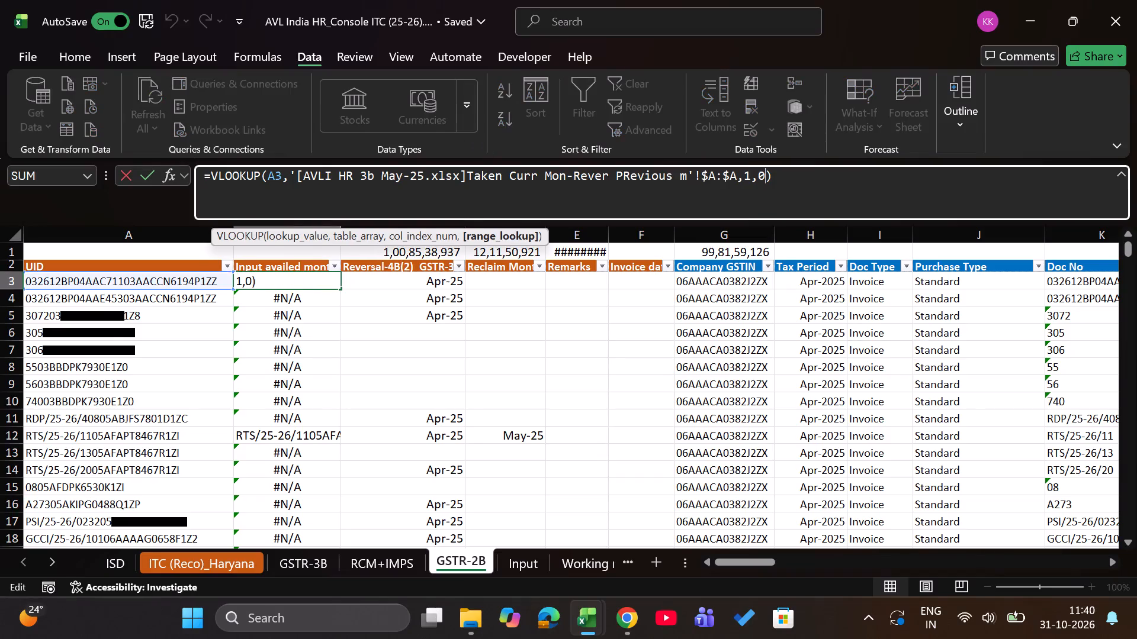
key(shift+Left)
key(shift+Left)
key(shift+Left)
key(shift+Left)
key(shift+Left)
key(shift+Left)
key(shift+Left)
key(shift+Left)
key(shift+Left)
key(shift+Left)
key(shift+Left)
key(shift+Left)
key(shift+Left)
key(shift+Left)
key(shift+Left)
key(shift+Left)
key(shift+Left)
key(shift+Left)
key(shift+Left)
key(shift+Left)
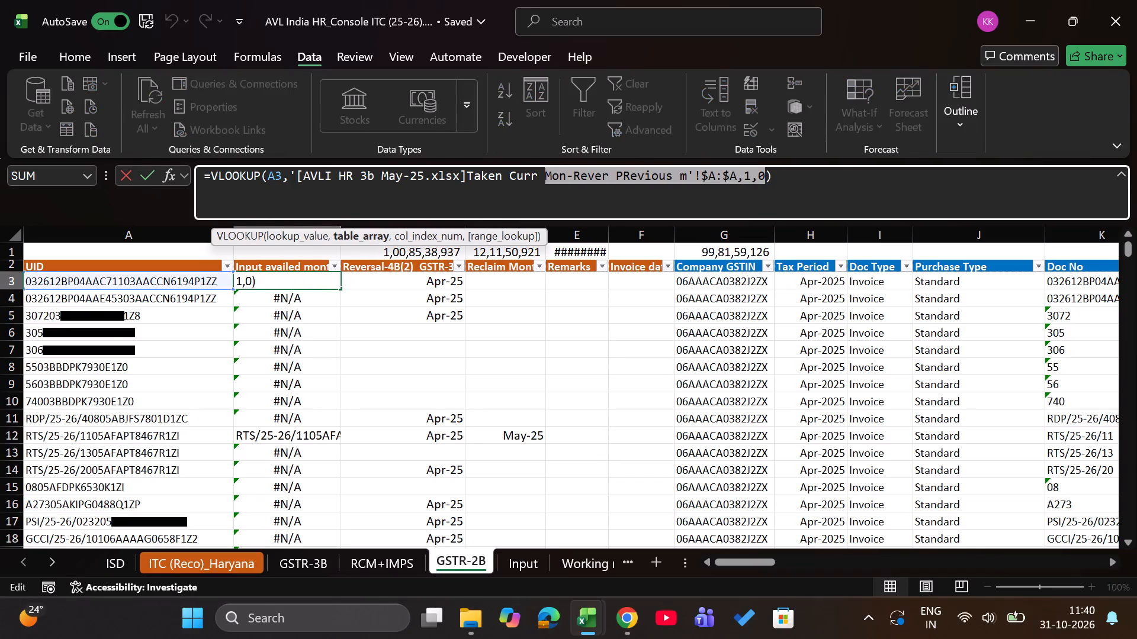
key(shift+Right)
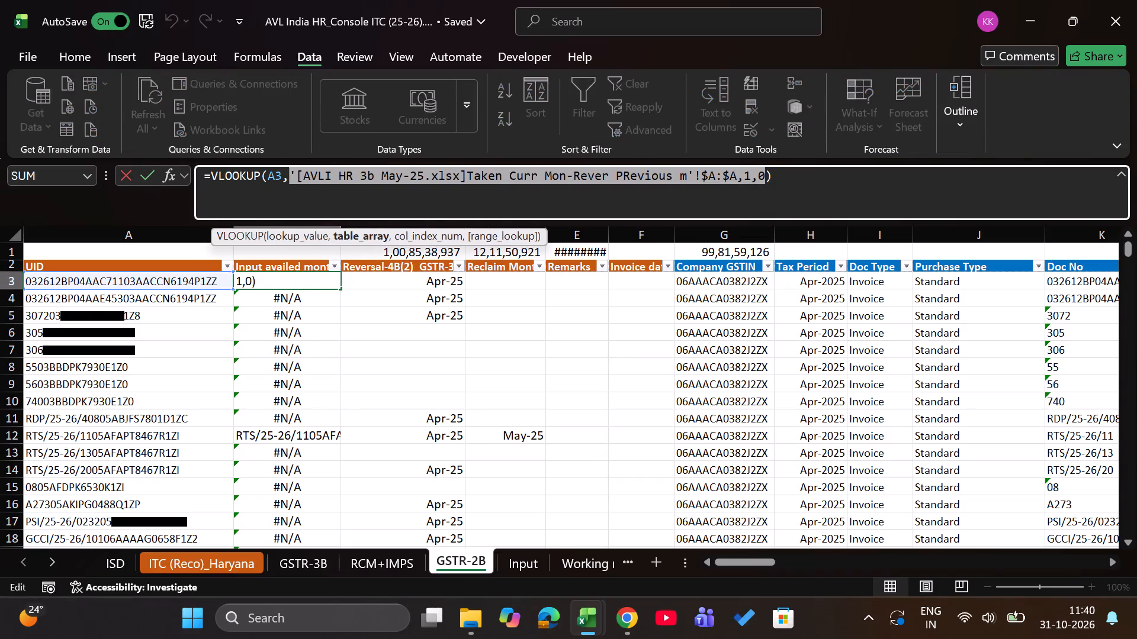
key(Tab)
key(alt+Tab)
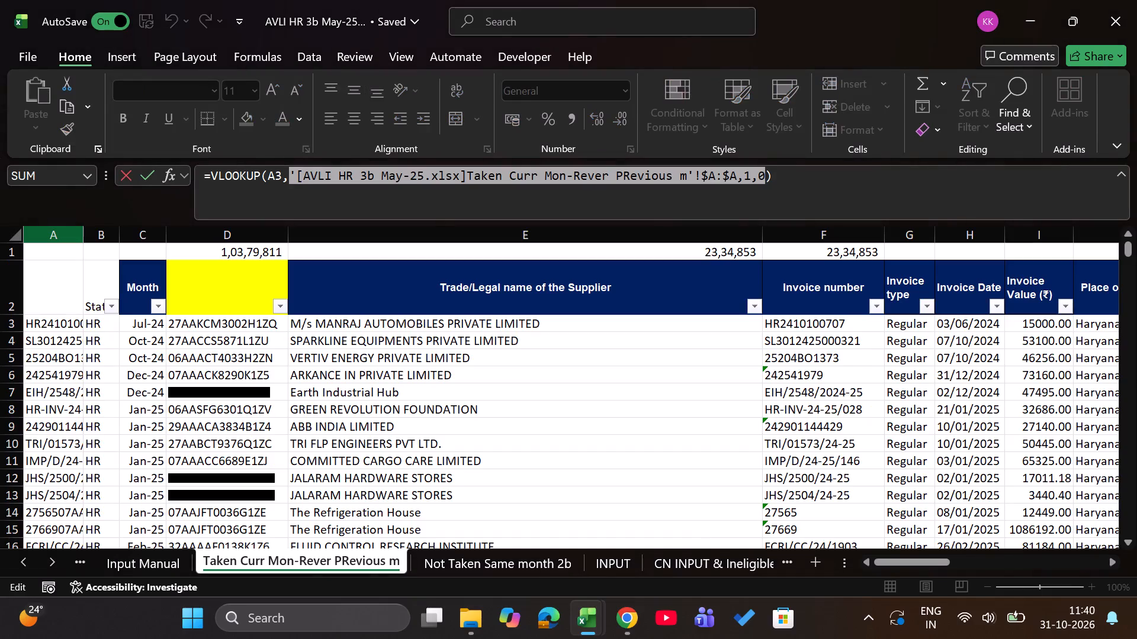
click(63, 236)
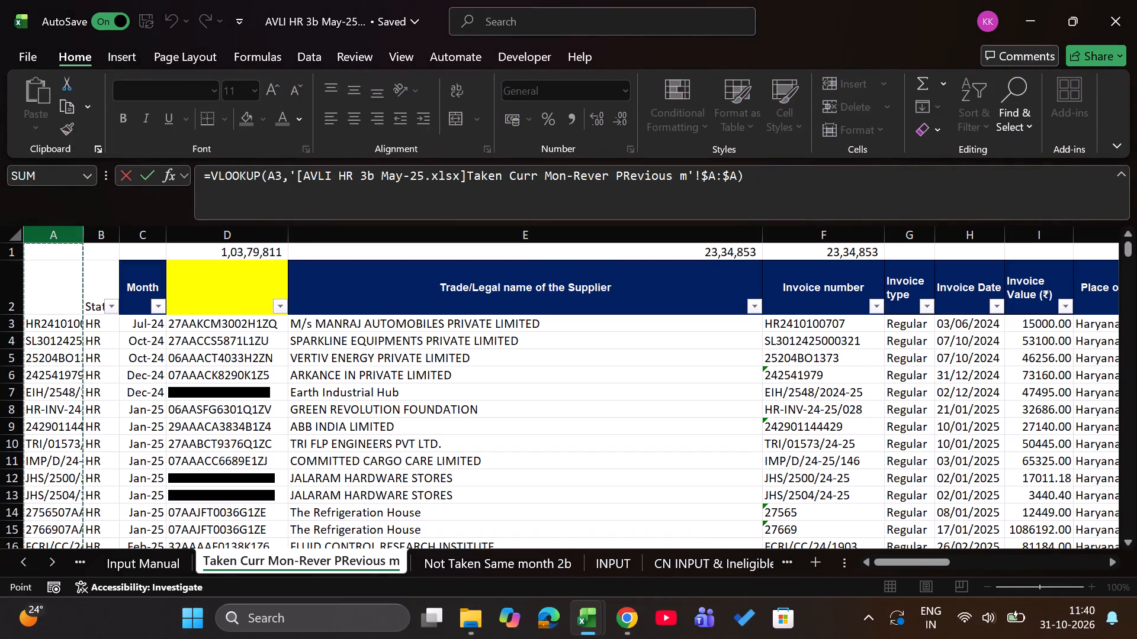
key(shift+Right)
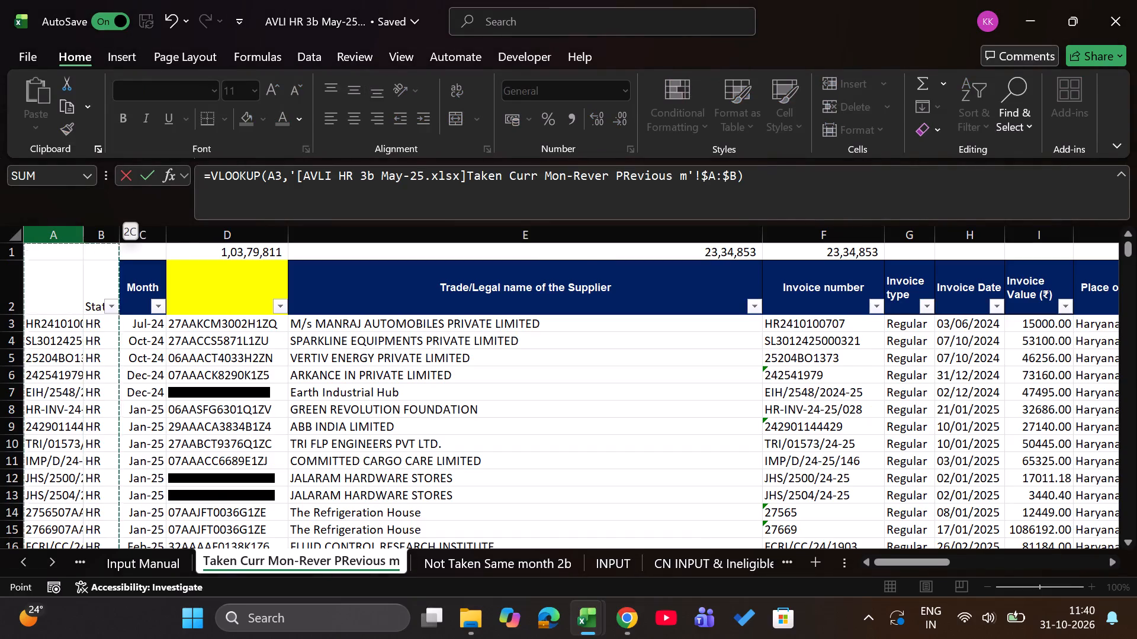
key(shift+Right)
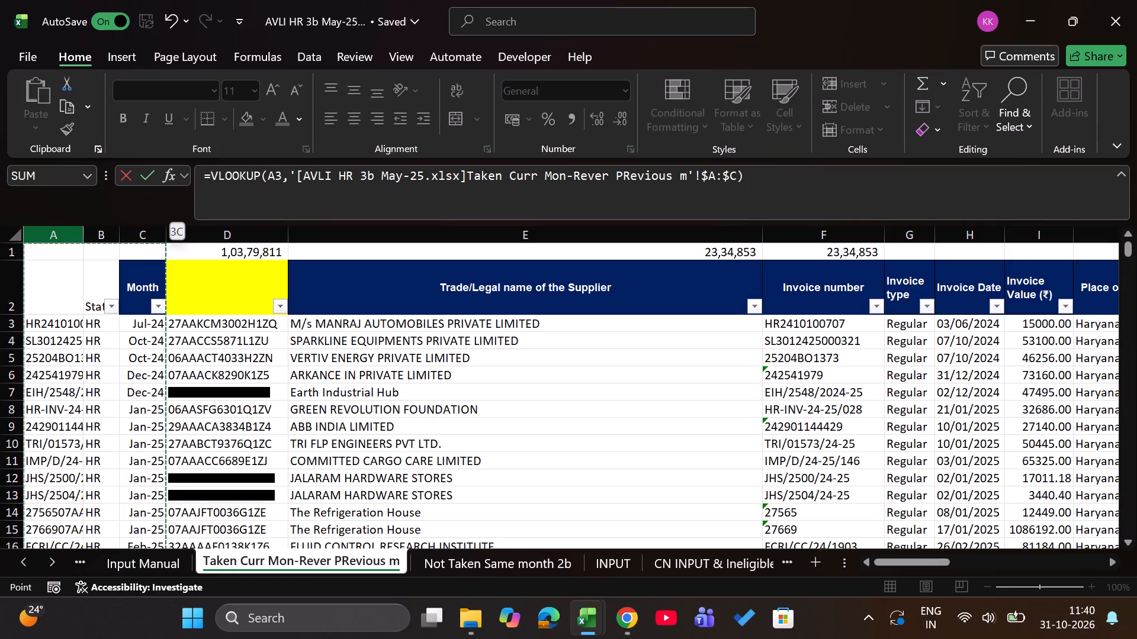
click(738, 173)
text(,3,0)
key(Return)
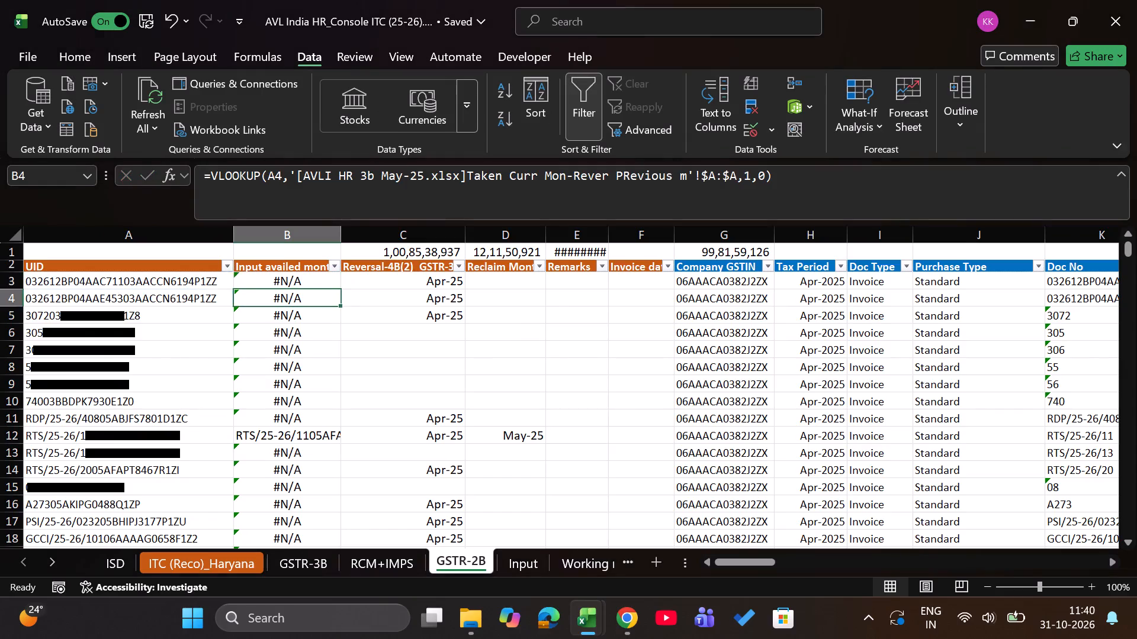
Fill the revised B3 lookup formula down the whole Input availed month column.
key(Up)
key(ctrl+shift+Down)
key(ctrl+d)
key(ctrl+Up)
key(Down)
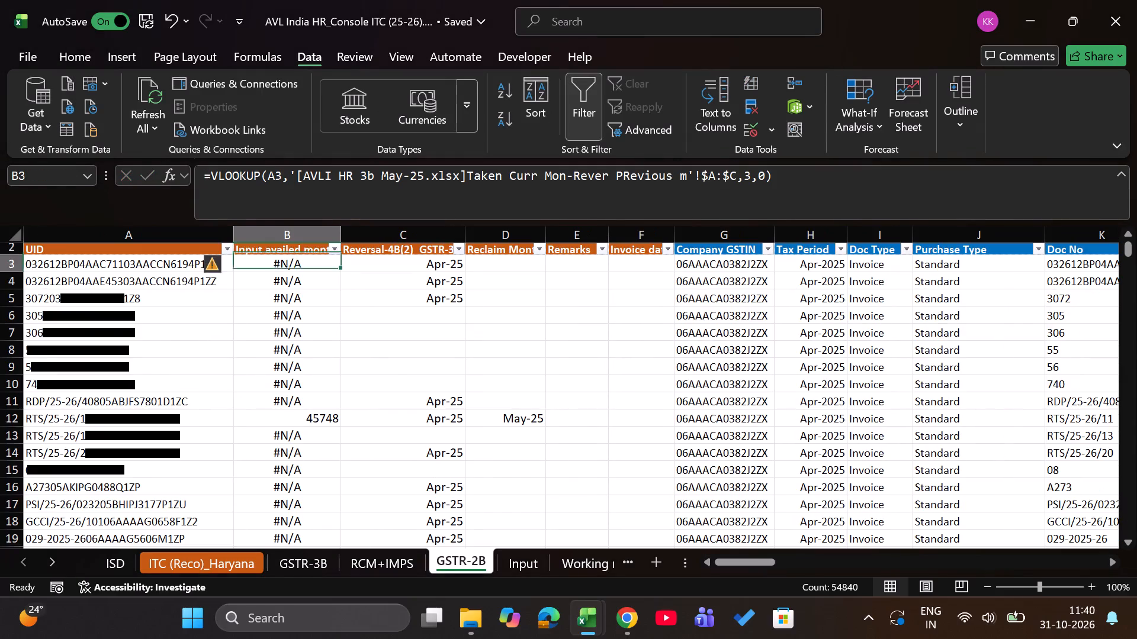
Apply only the formatting of the May-25 Reclaim Month cell in D12 to all lookup results in the Input availed month column.
key(Down)
key(Down)
key(Down)
key(Down)
key(Down)
key(Right)
key(Right)
key(Down)
key(Down)
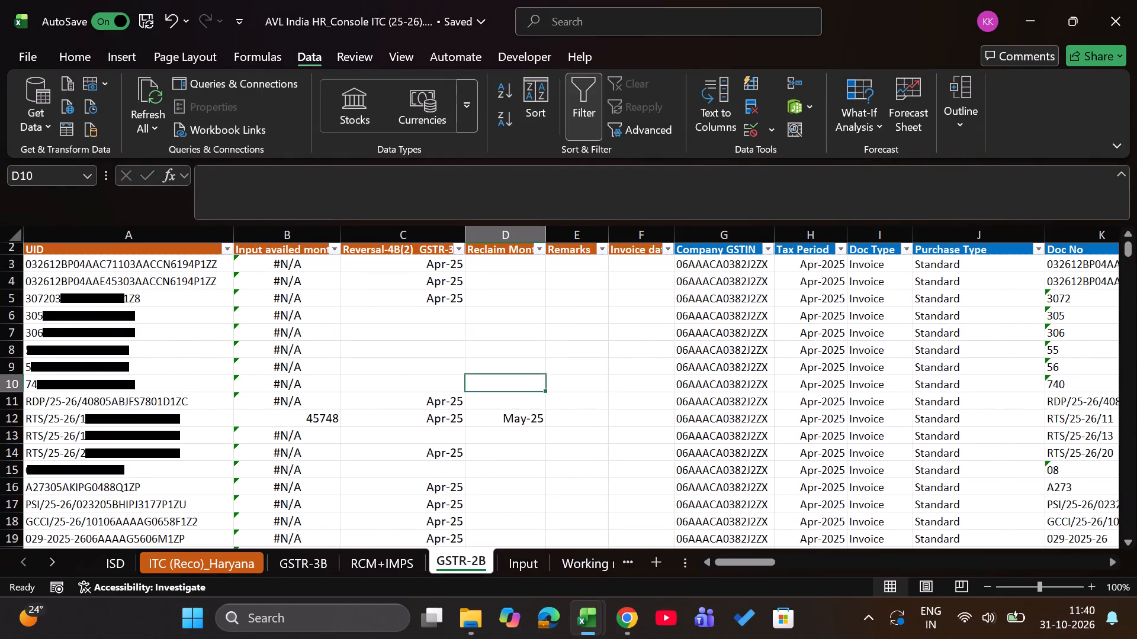
key(Down)
key(Down)
key(ctrl+c)
key(Left)
key(Left)
key(ctrl+Up)
key(Down)
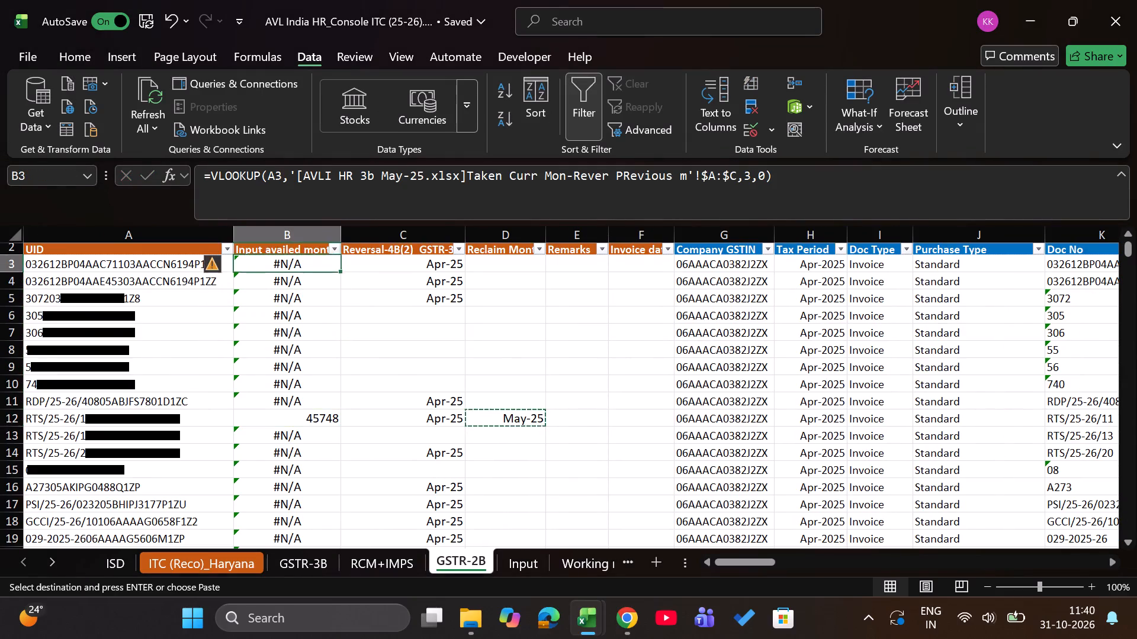
key(ctrl+shift+Down)
key(ctrl+alt+v)
key(t)
key(Return)
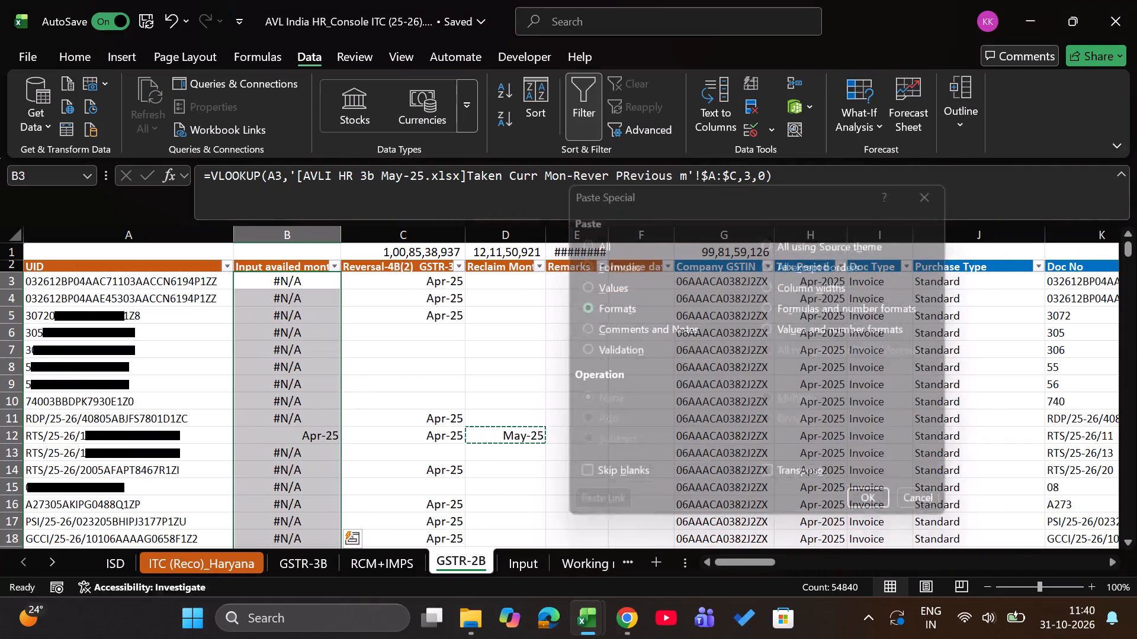
Check the lookup results in the first rows of the Input availed month column on the GSTR-2B sheet.
key(Down)
key(Down)
key(Down)
key(Down)
key(Down)
key(Down)
key(Down)
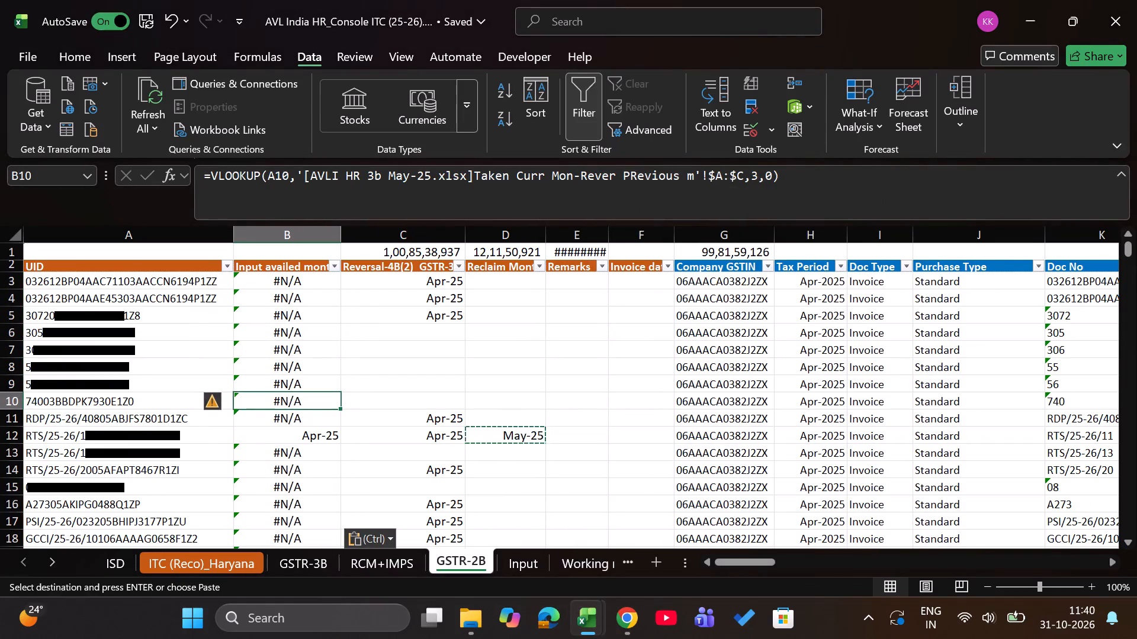
key(ctrl+Up)
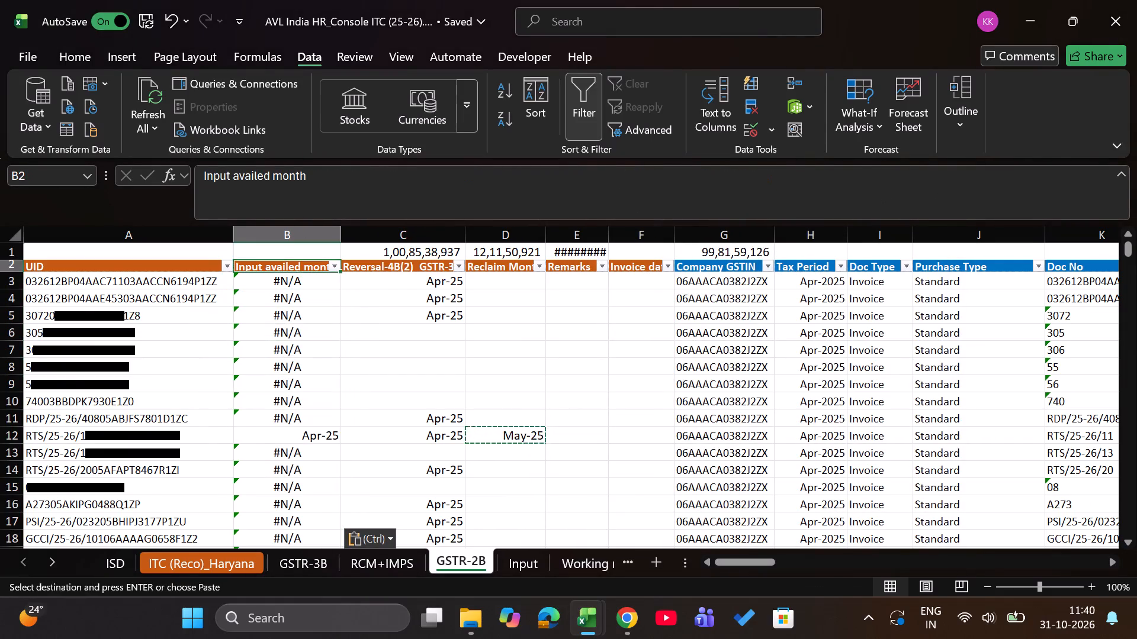
Copy the UID in cell A12 of the GSTR-2B sheet.
key(Down)
key(Left)
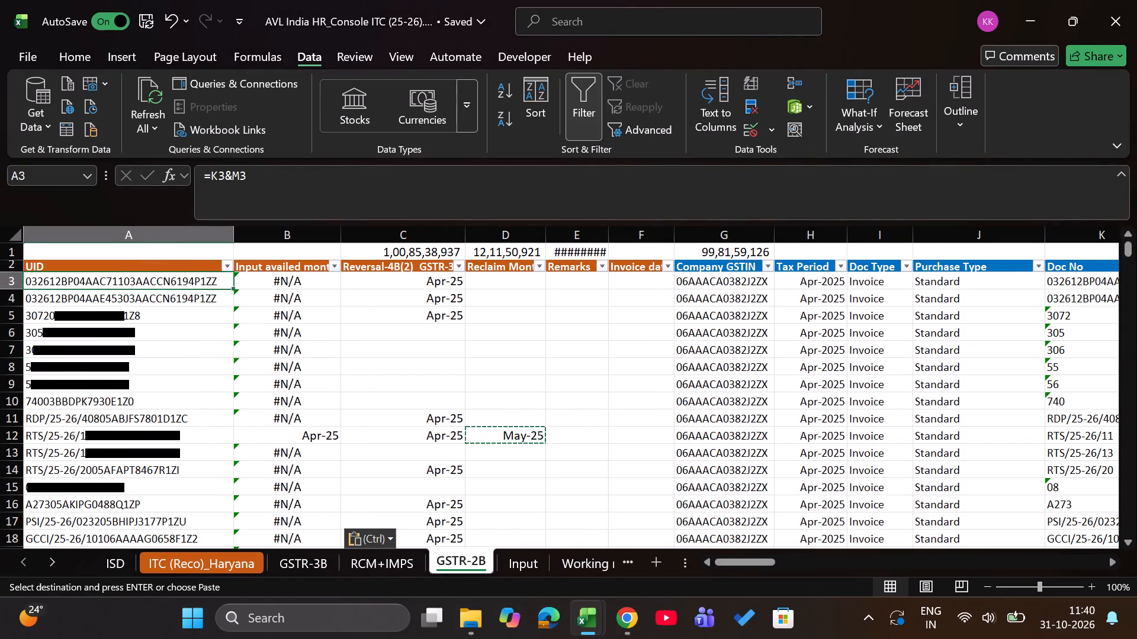
key(Down)
key(Down)
key(Down)
key(Down)
key(Down)
key(Down)
key(Down)
key(Down)
key(Down)
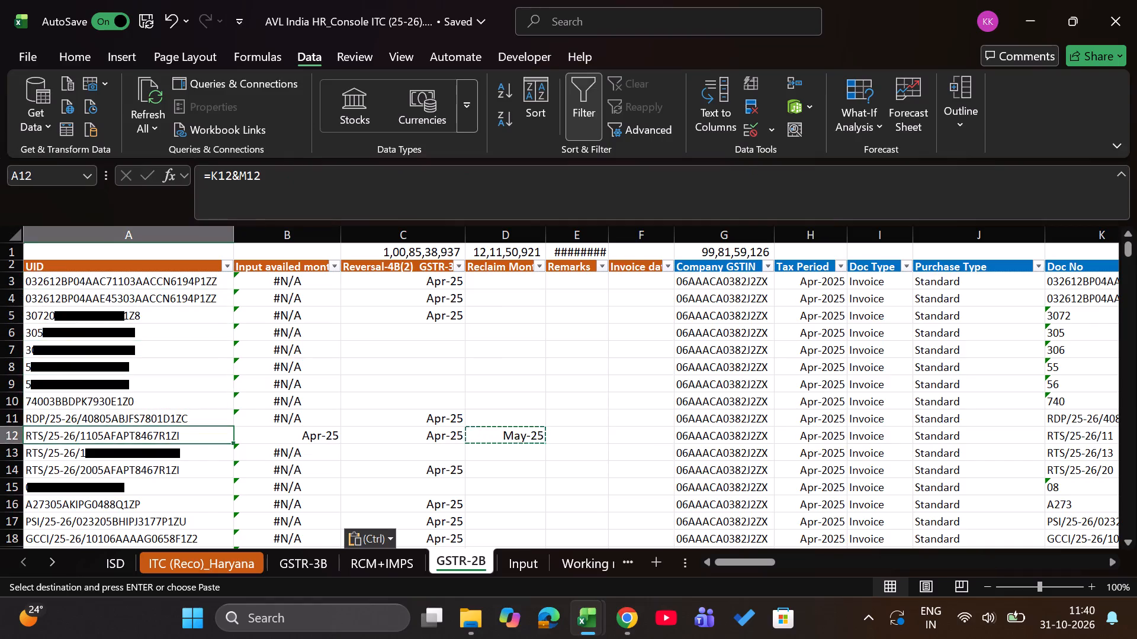
key(ctrl+c)
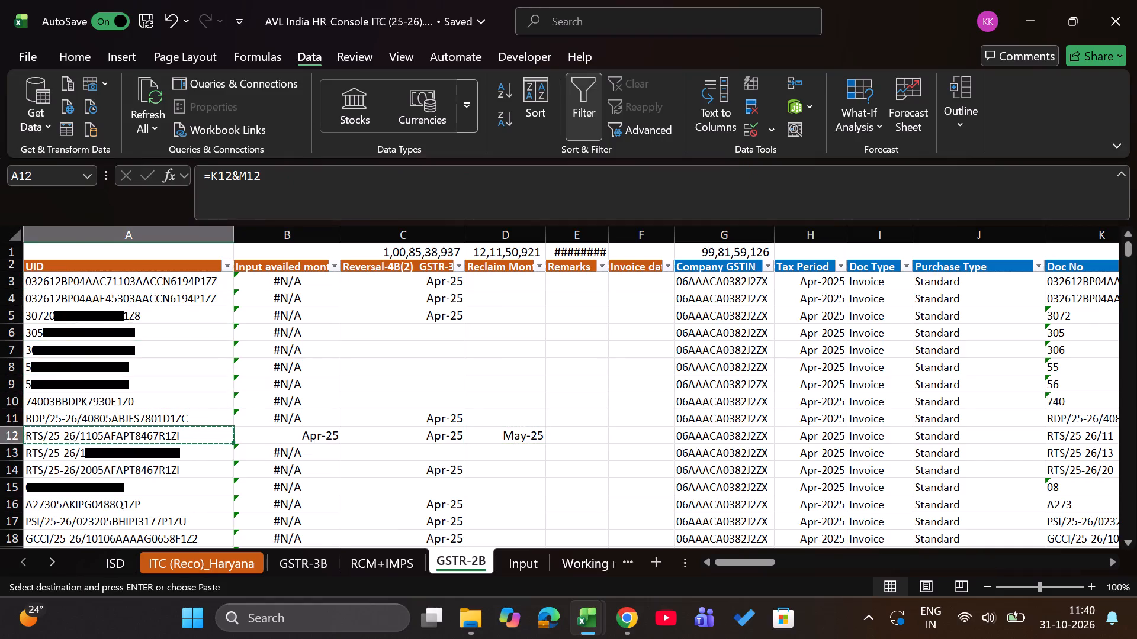
In the AVLI HR 3b May-25 workbook, reapply the filter across header row 2 of Taken Curr Mon-Rever PRevious m so it includes column A.
key(alt+Tab)
key(Up)
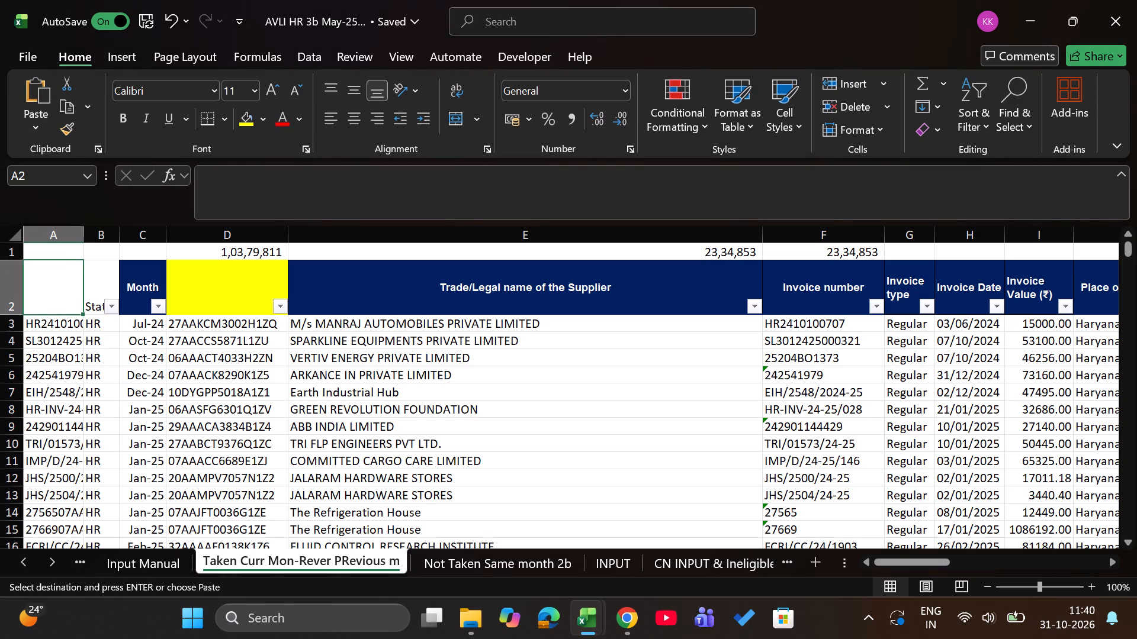
key(Right)
key(space)
key(space)
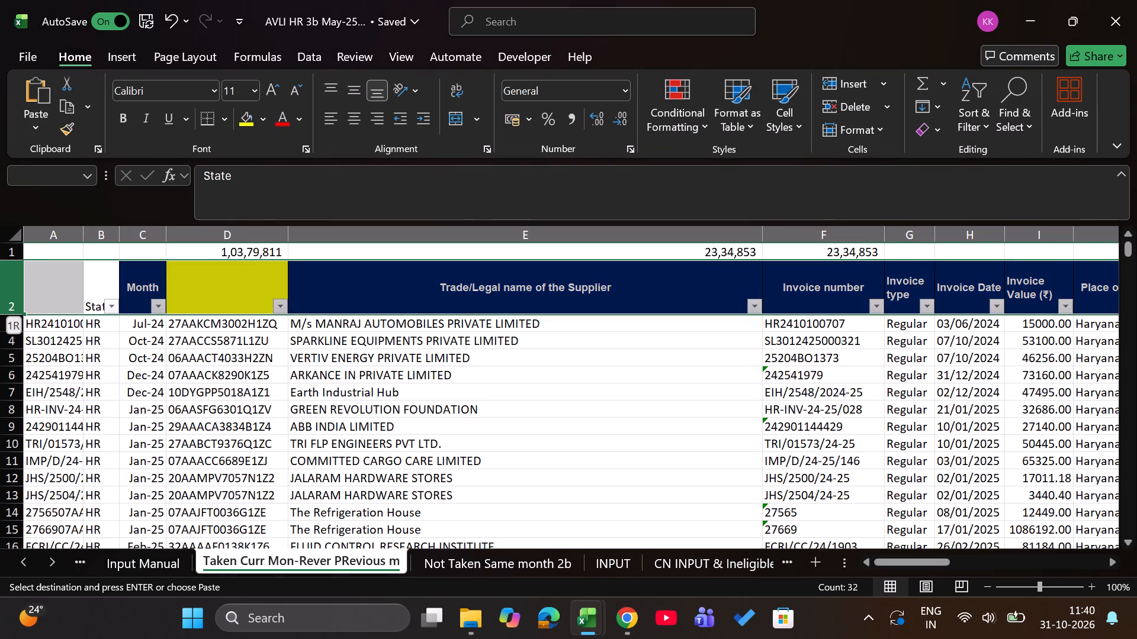
key(ctrl+shift+l)
key(ctrl+shift+l)
key(Right)
key(Left)
key(Left)
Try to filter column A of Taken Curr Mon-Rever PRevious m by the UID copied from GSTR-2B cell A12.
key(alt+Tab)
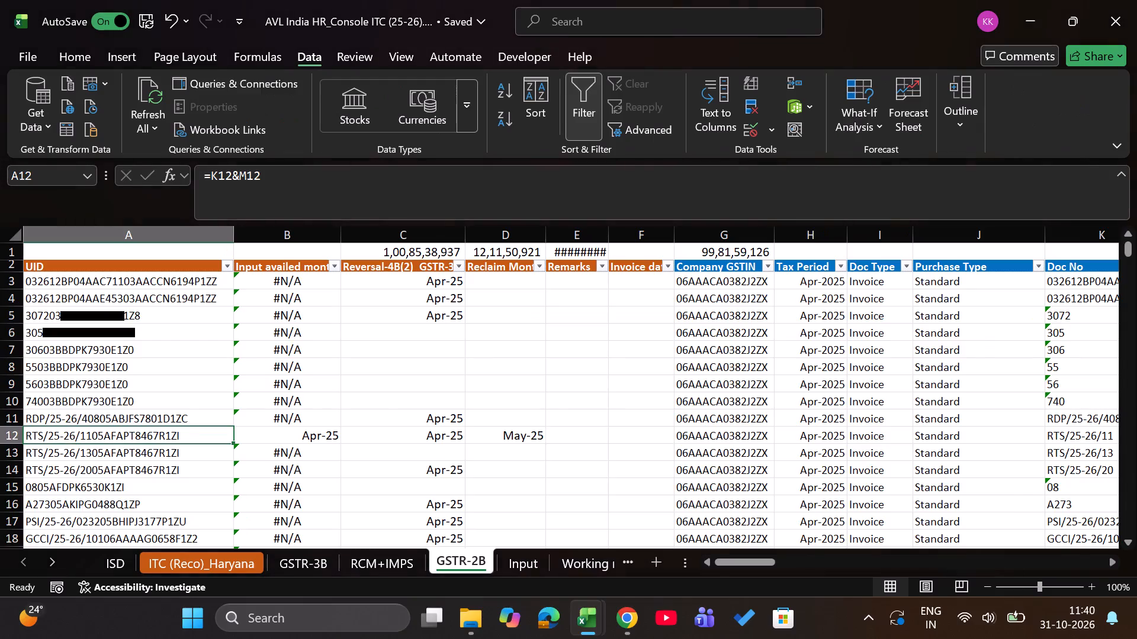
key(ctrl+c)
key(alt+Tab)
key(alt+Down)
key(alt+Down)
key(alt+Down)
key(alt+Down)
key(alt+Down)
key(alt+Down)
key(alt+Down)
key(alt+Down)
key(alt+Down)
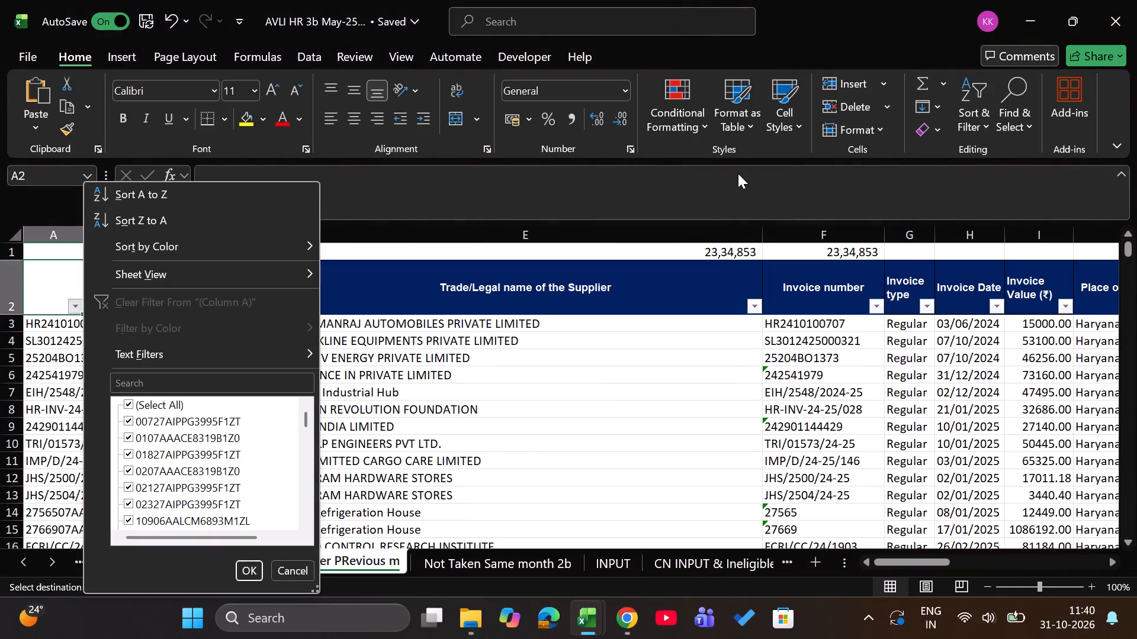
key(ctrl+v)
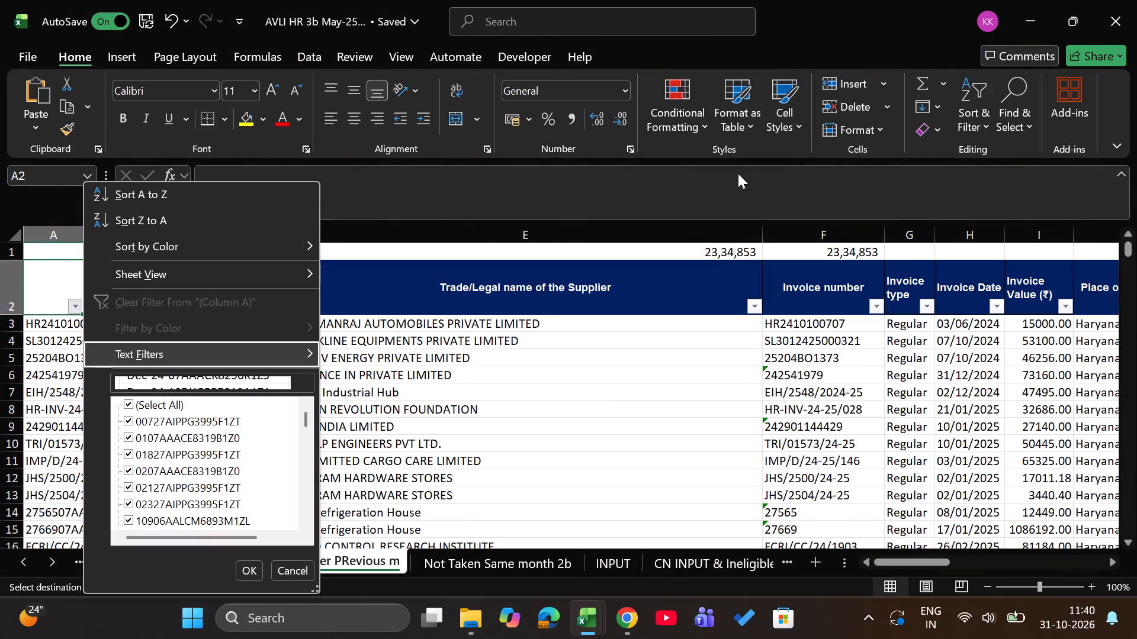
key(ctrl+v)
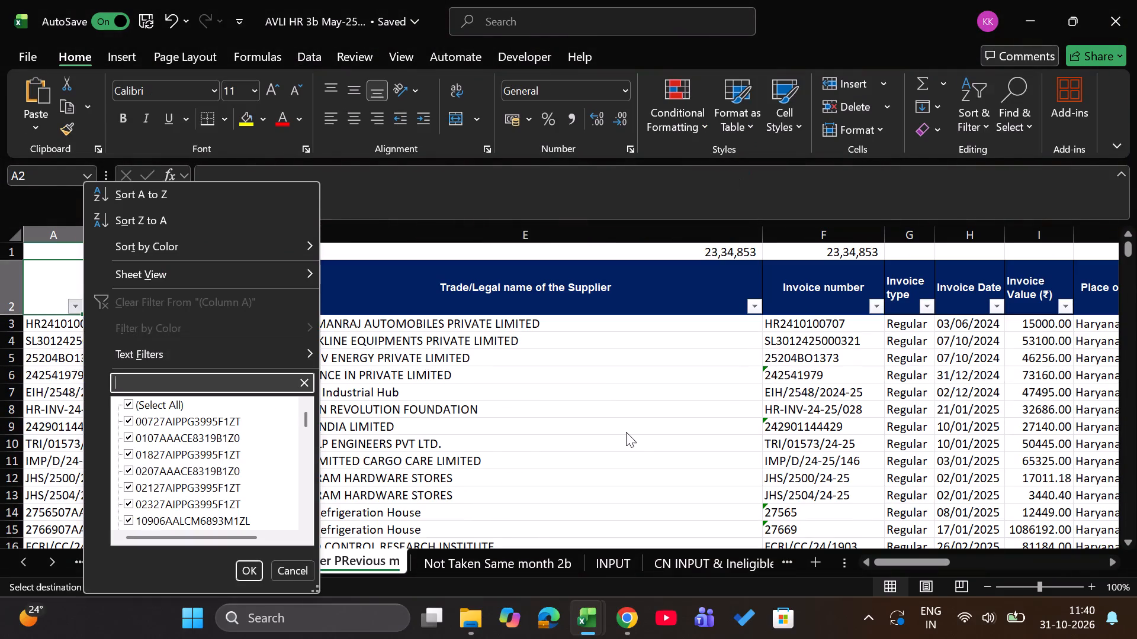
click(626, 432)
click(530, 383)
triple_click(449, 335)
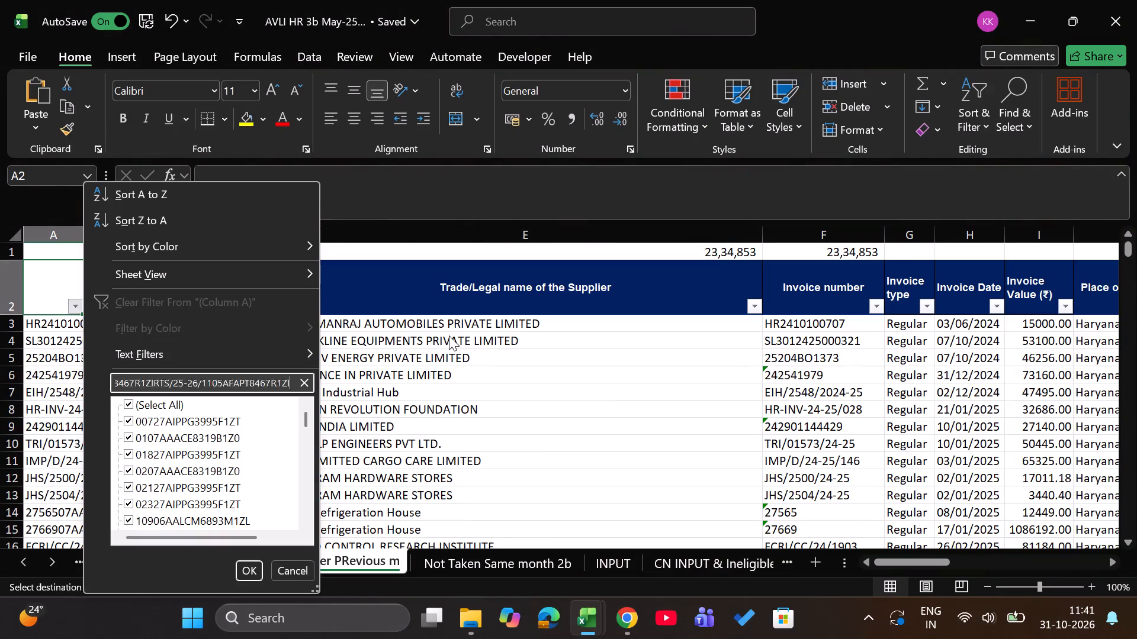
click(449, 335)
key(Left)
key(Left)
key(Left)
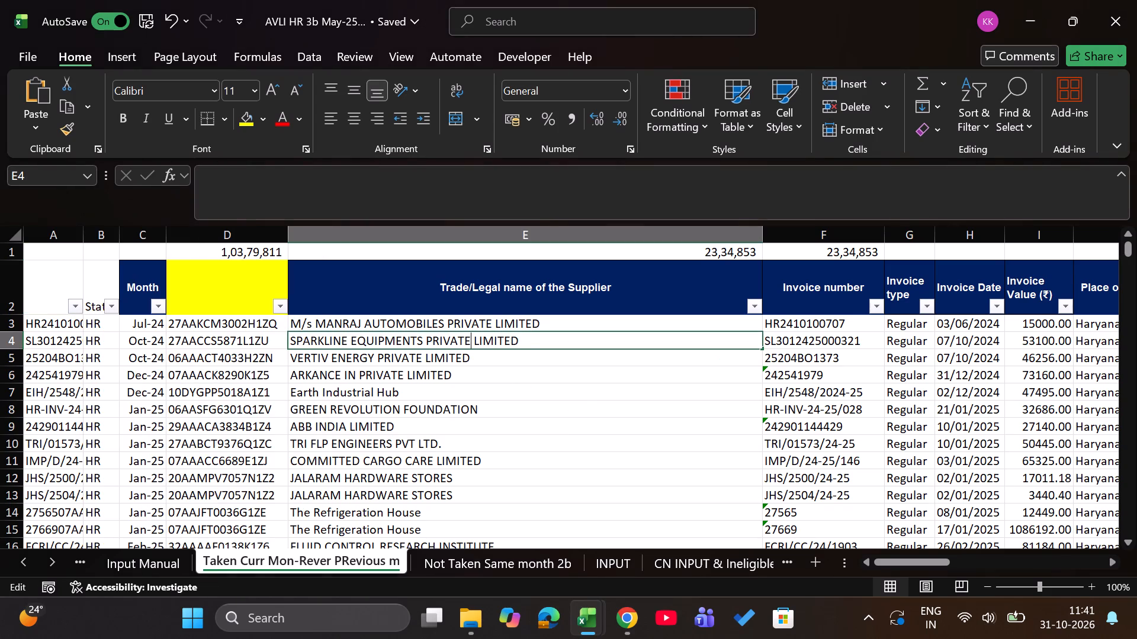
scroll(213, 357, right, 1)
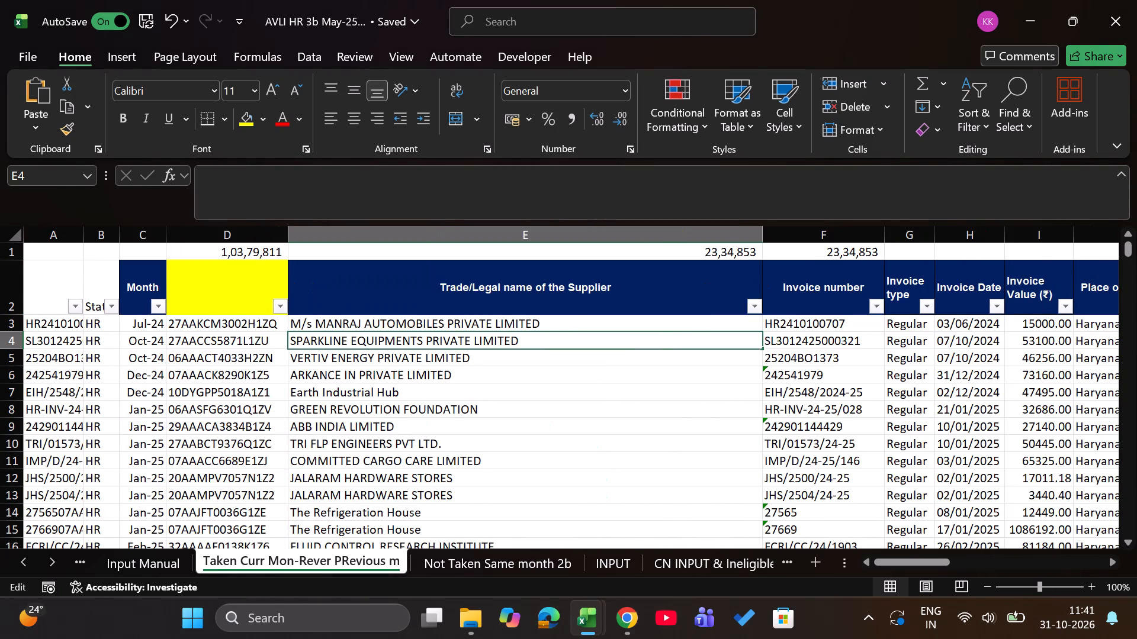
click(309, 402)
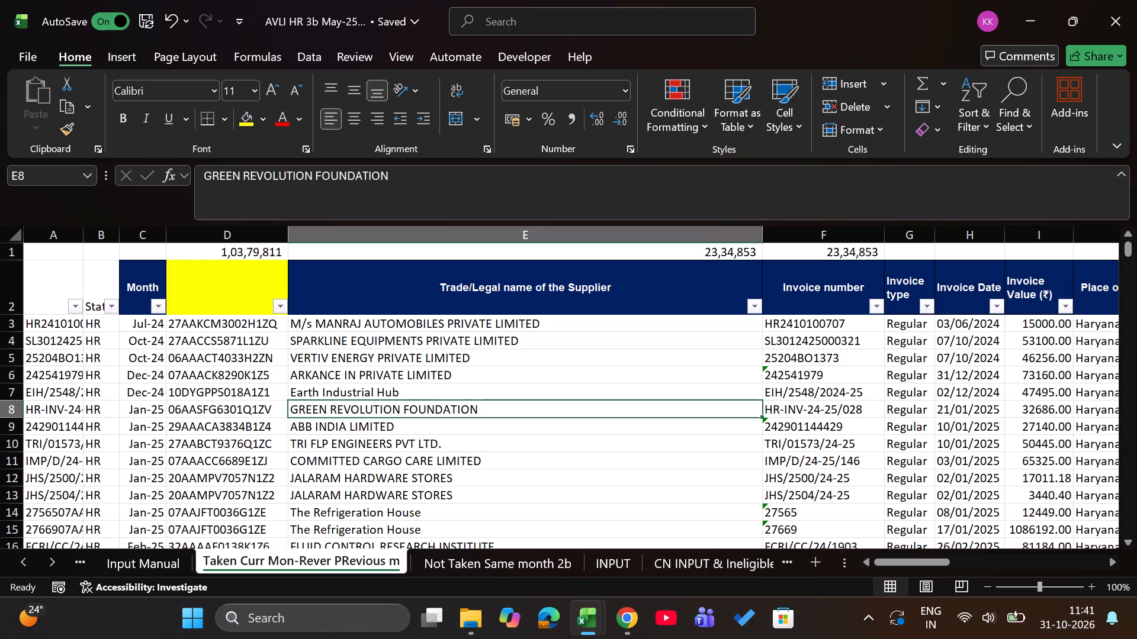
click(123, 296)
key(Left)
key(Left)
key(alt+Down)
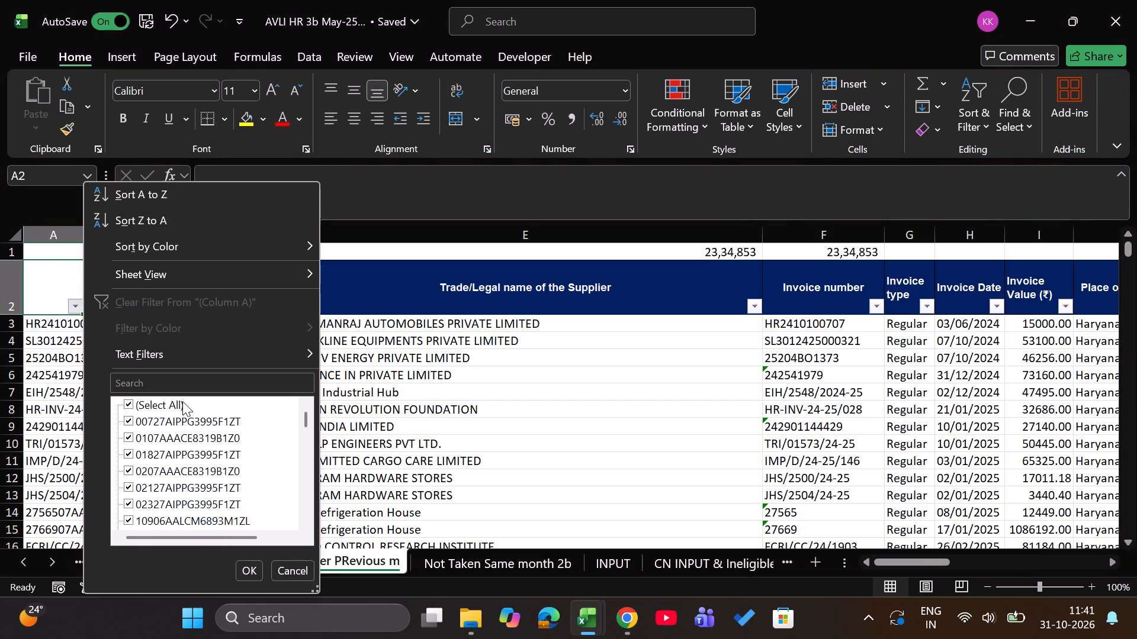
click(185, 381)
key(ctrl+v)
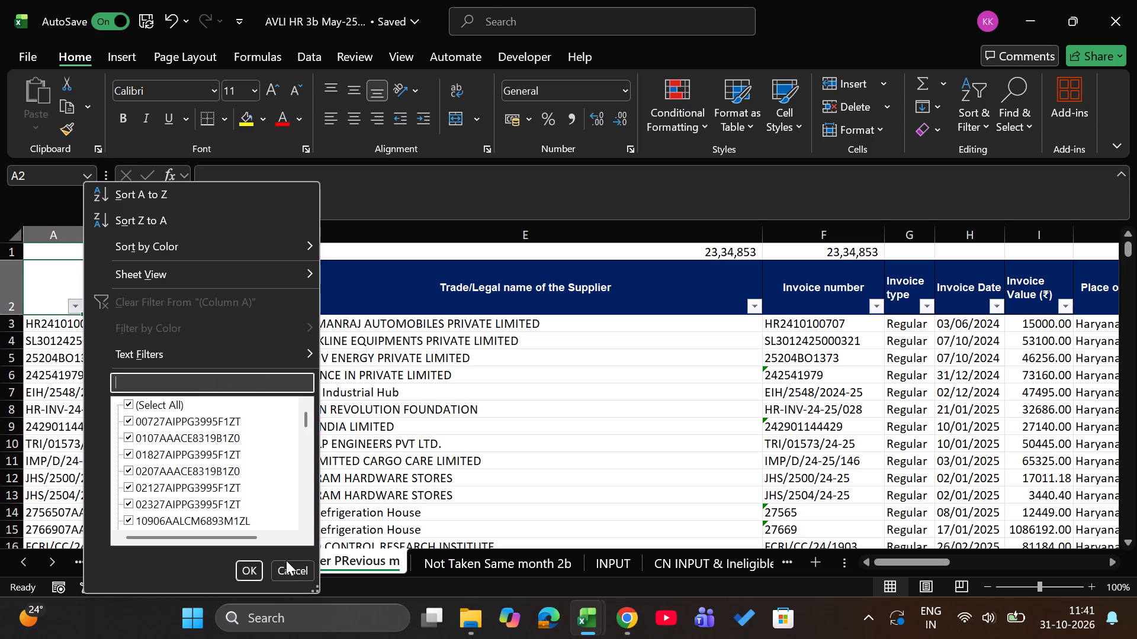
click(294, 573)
Copy the UID from GSTR-2B cell A12 again and filter column A of Taken Curr Mon-Rever PRevious m by it.
key(alt+Tab)
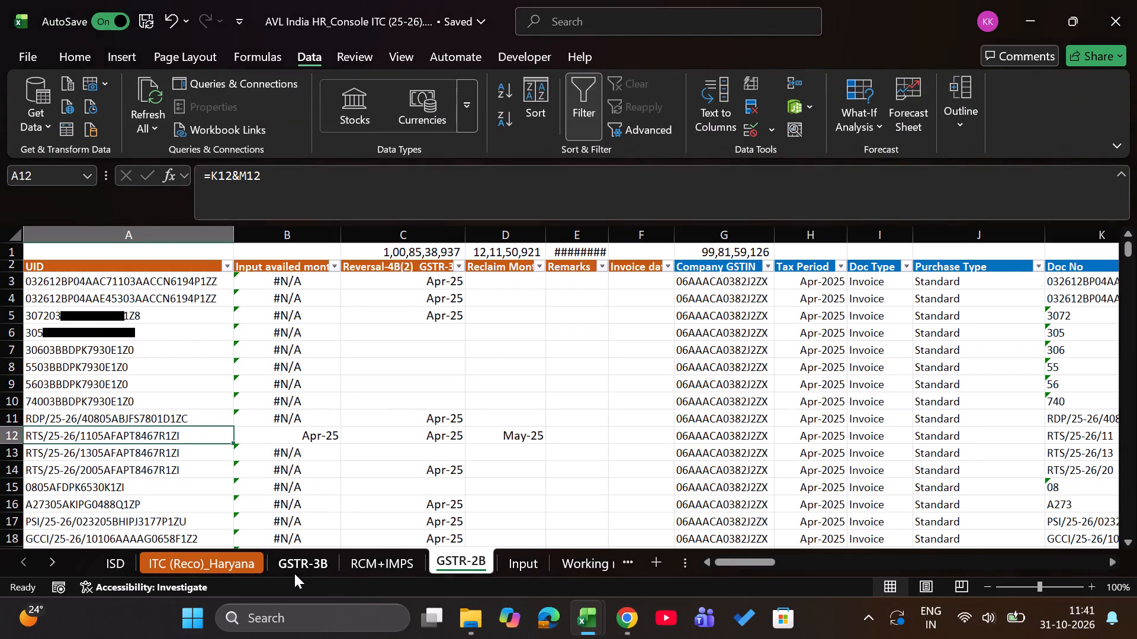
key(ctrl+c)
key(alt+Tab)
key(alt+Down)
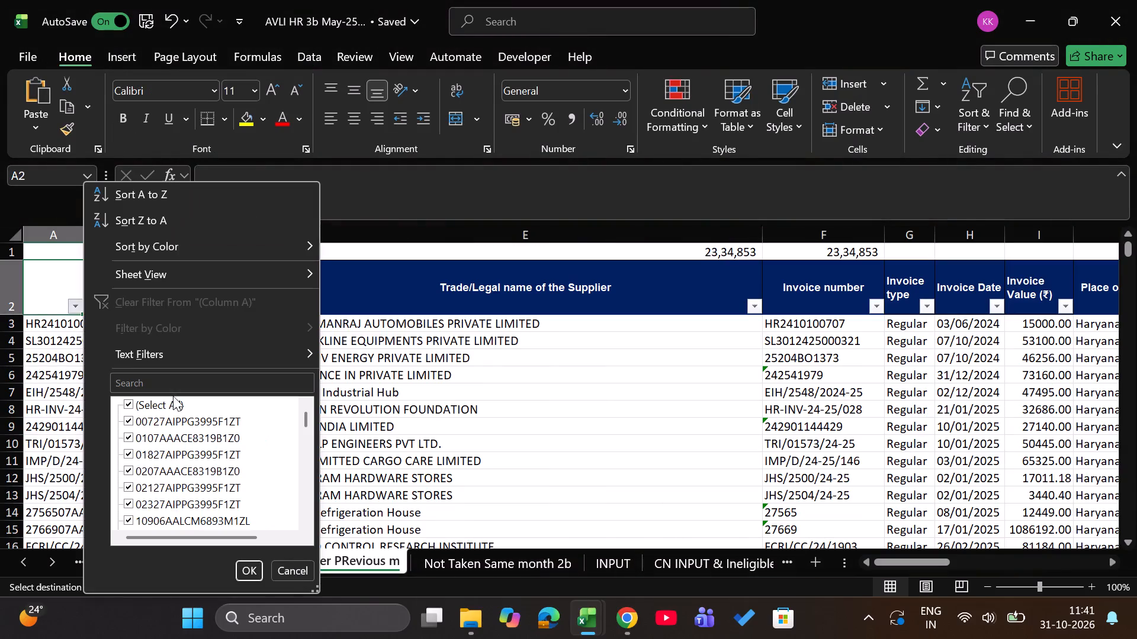
drag(176, 373, 143, 377)
click(140, 382)
key(ctrl+v)
key(Return)
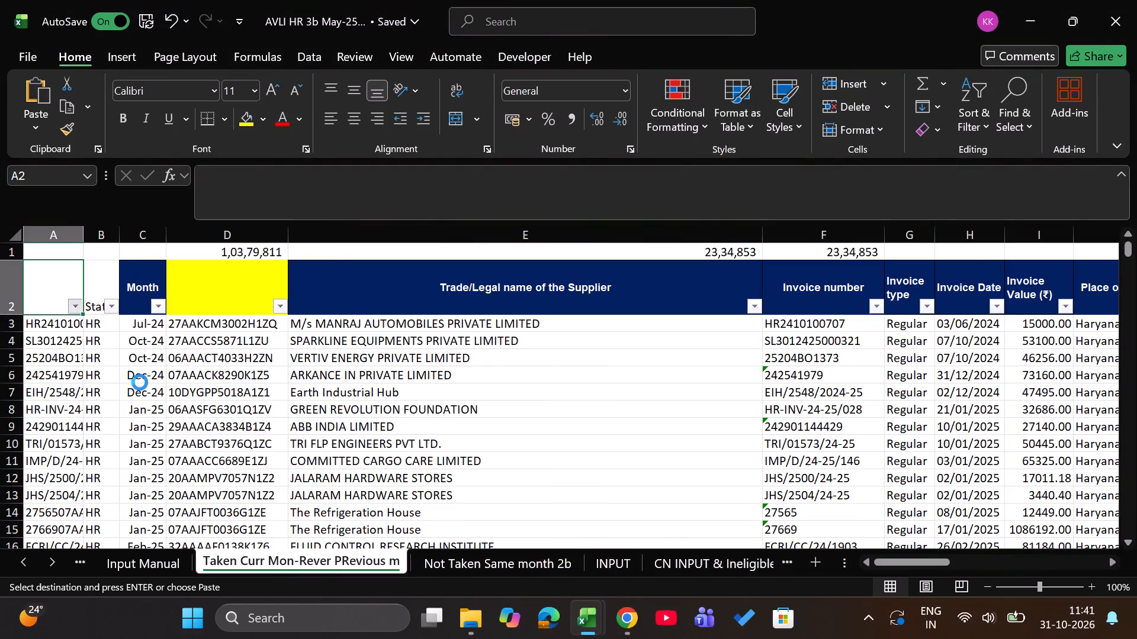
Examine the filtered invoice row's UID formula, State, Month and supplier name to verify the looked-up availed month.
key(Down)
key(Right)
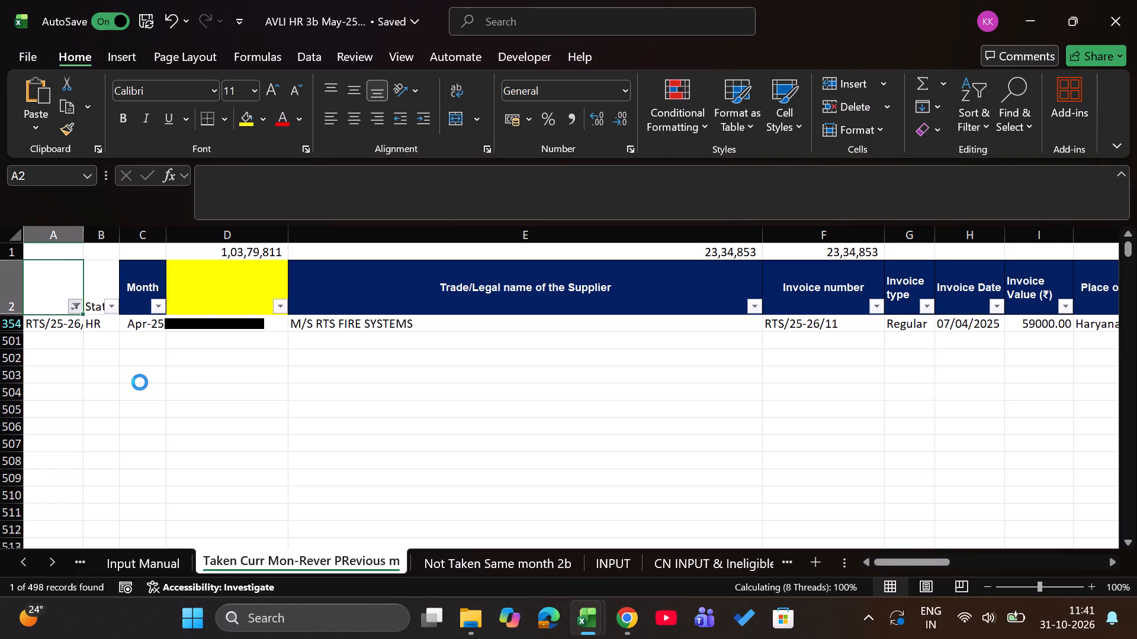
key(Right)
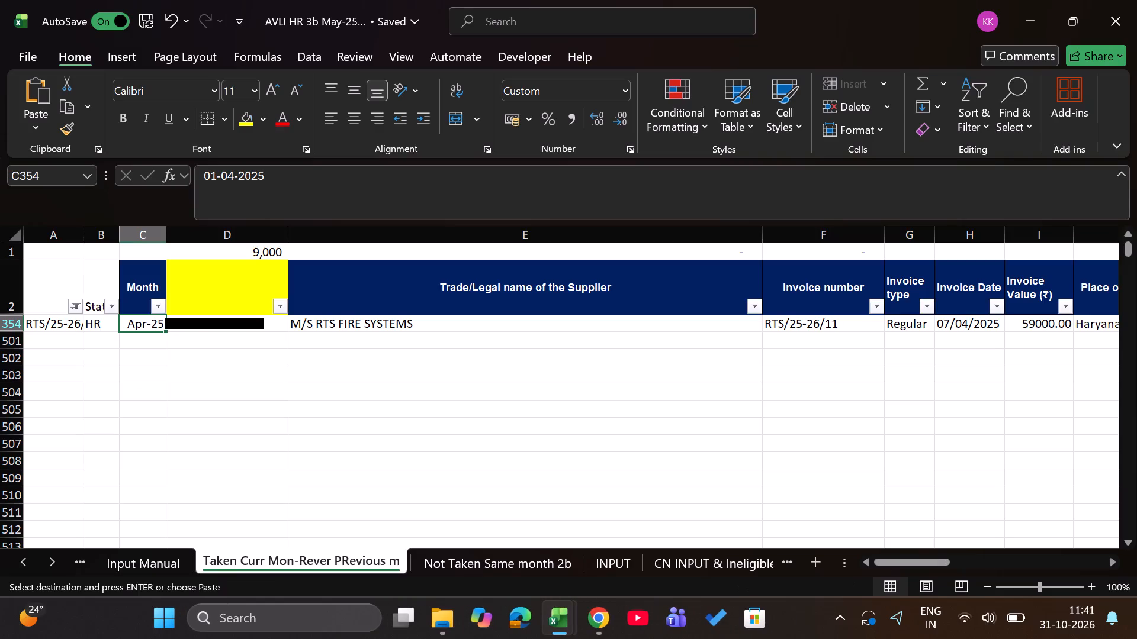
key(Left)
key(Left)
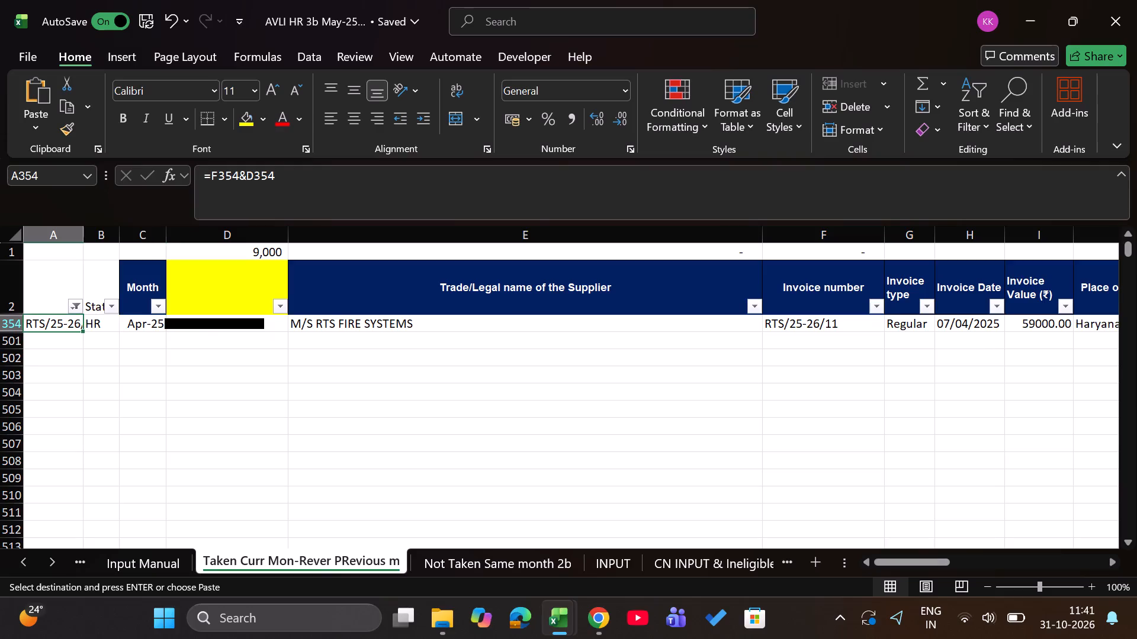
key(Right)
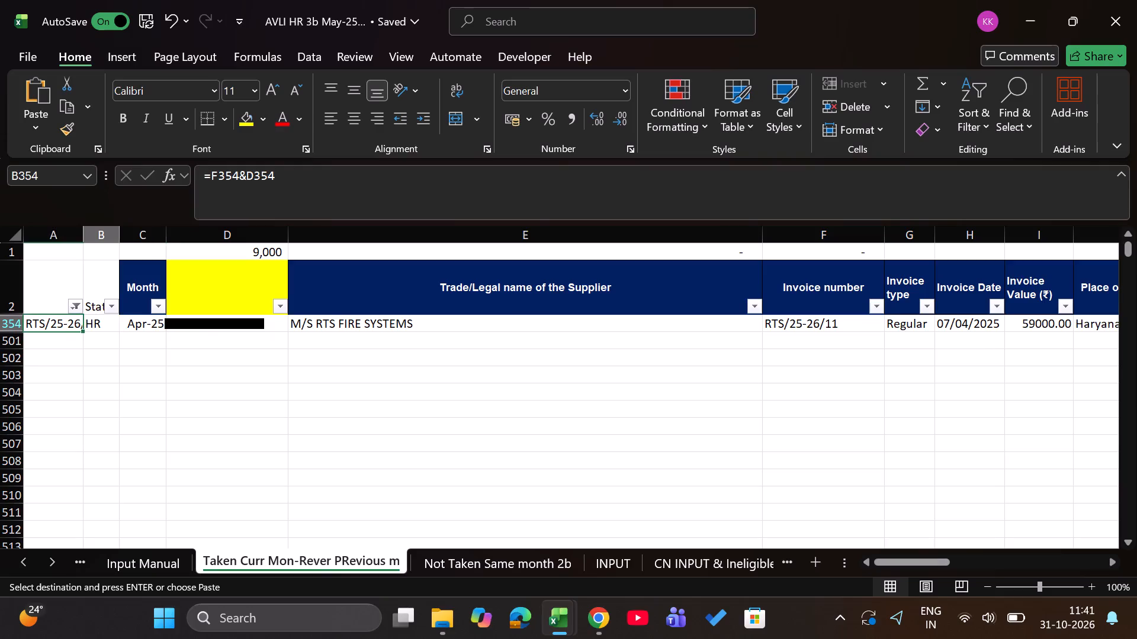
key(Left)
key(Right)
key(Right)
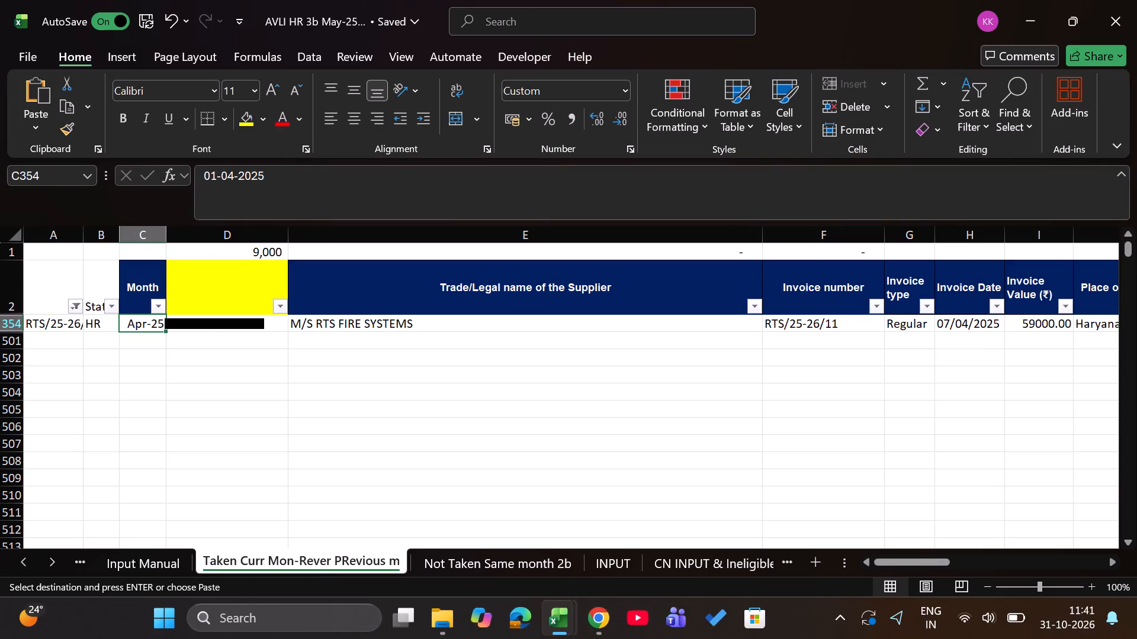
key(Right)
key(Right)
key(Right)
key(Left)
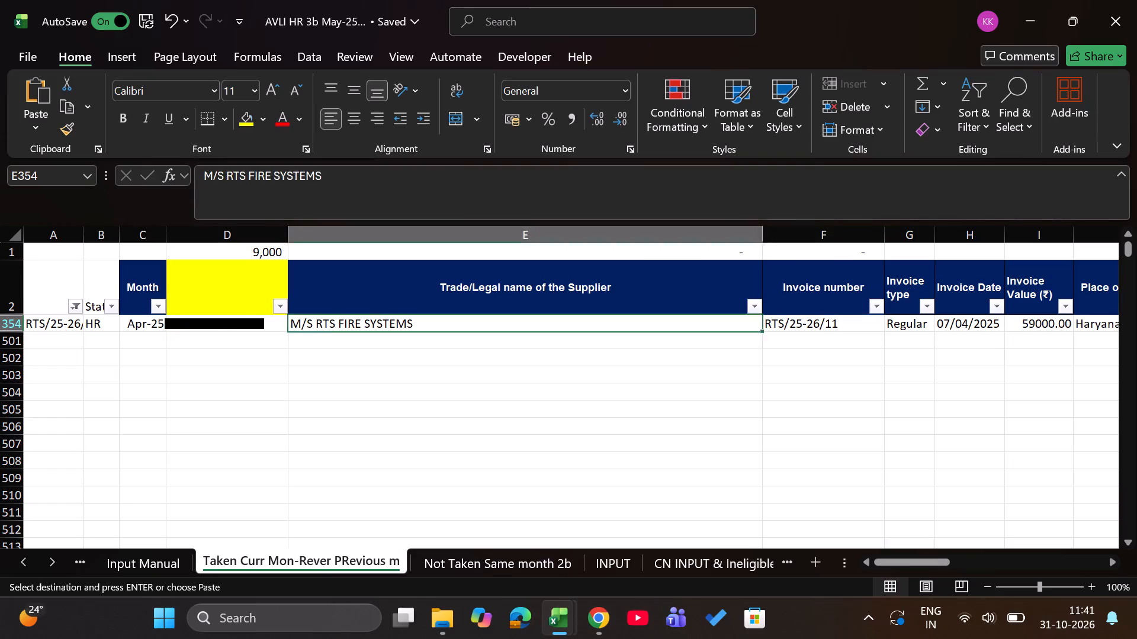
key(Left)
key(Left)
key(Left)
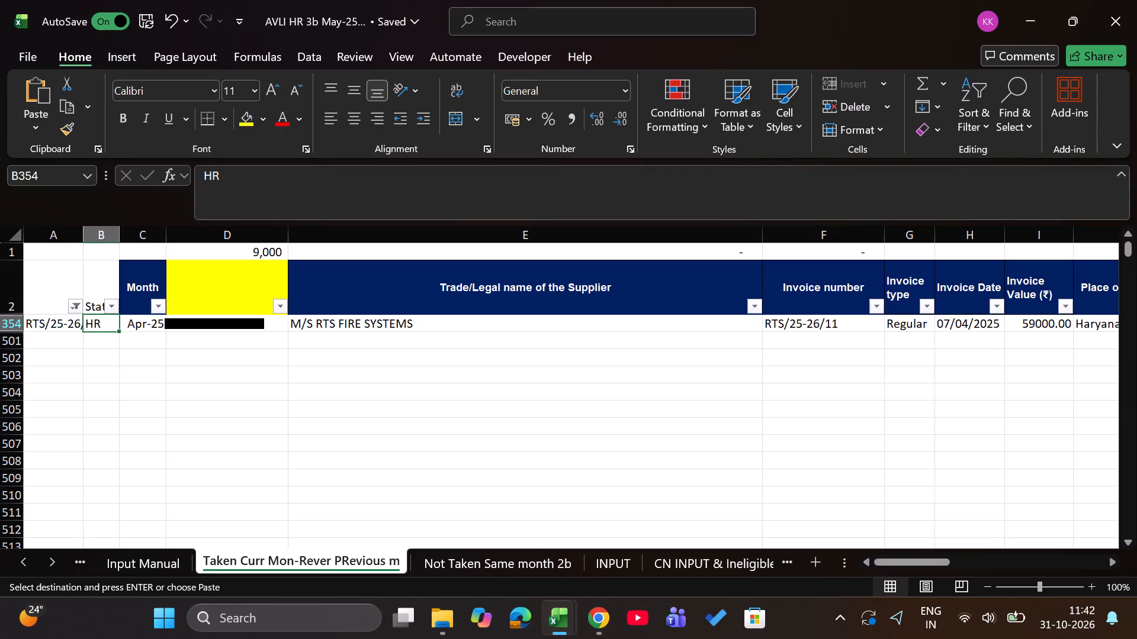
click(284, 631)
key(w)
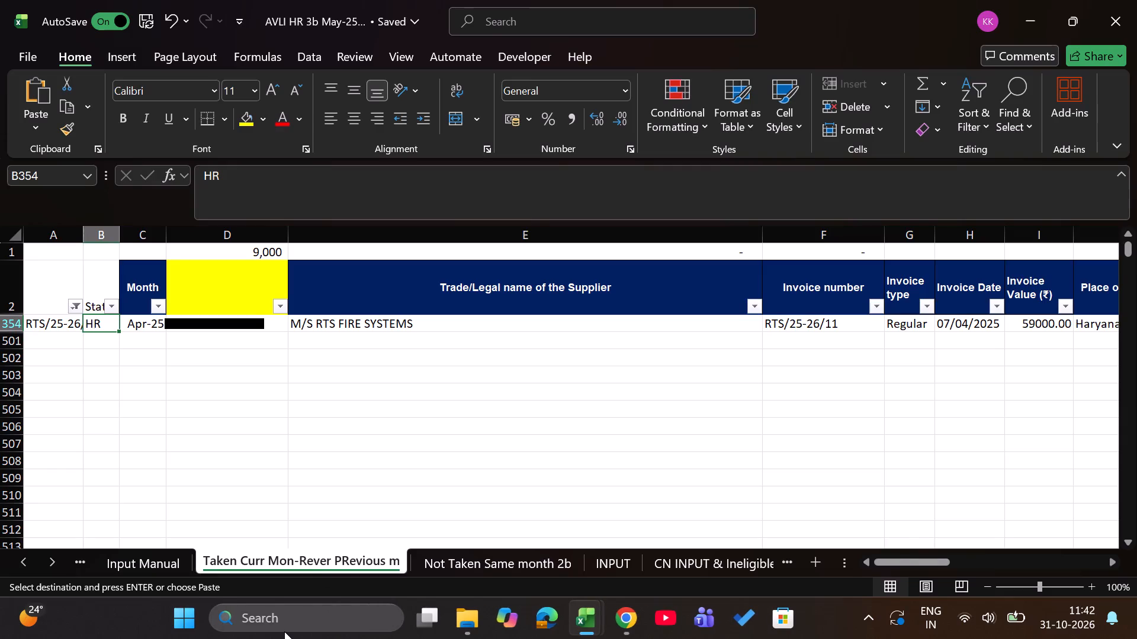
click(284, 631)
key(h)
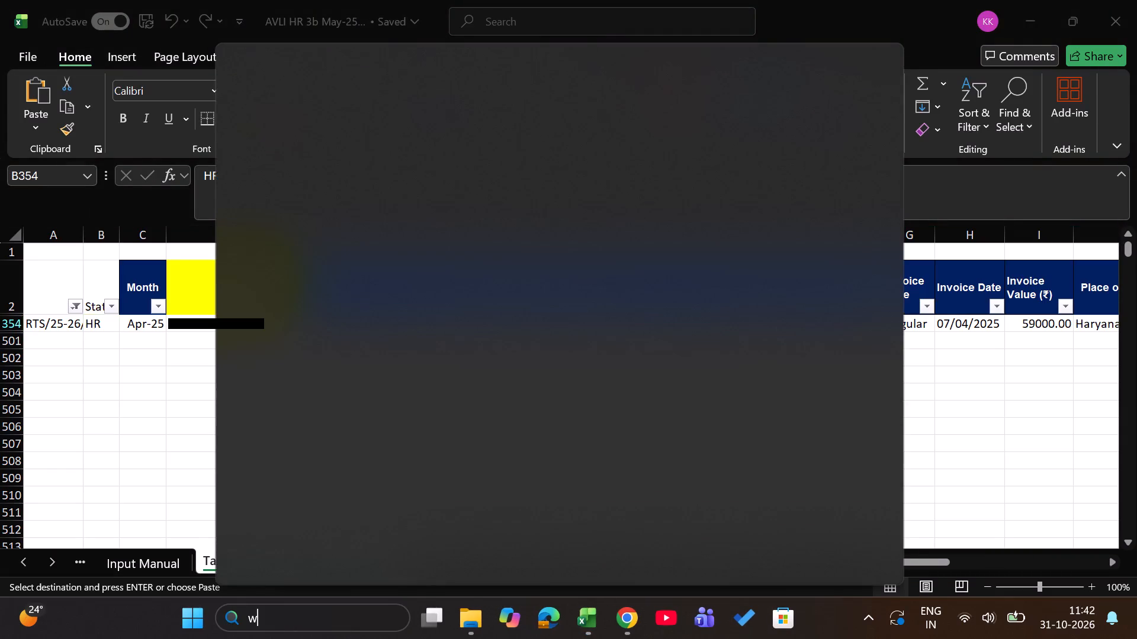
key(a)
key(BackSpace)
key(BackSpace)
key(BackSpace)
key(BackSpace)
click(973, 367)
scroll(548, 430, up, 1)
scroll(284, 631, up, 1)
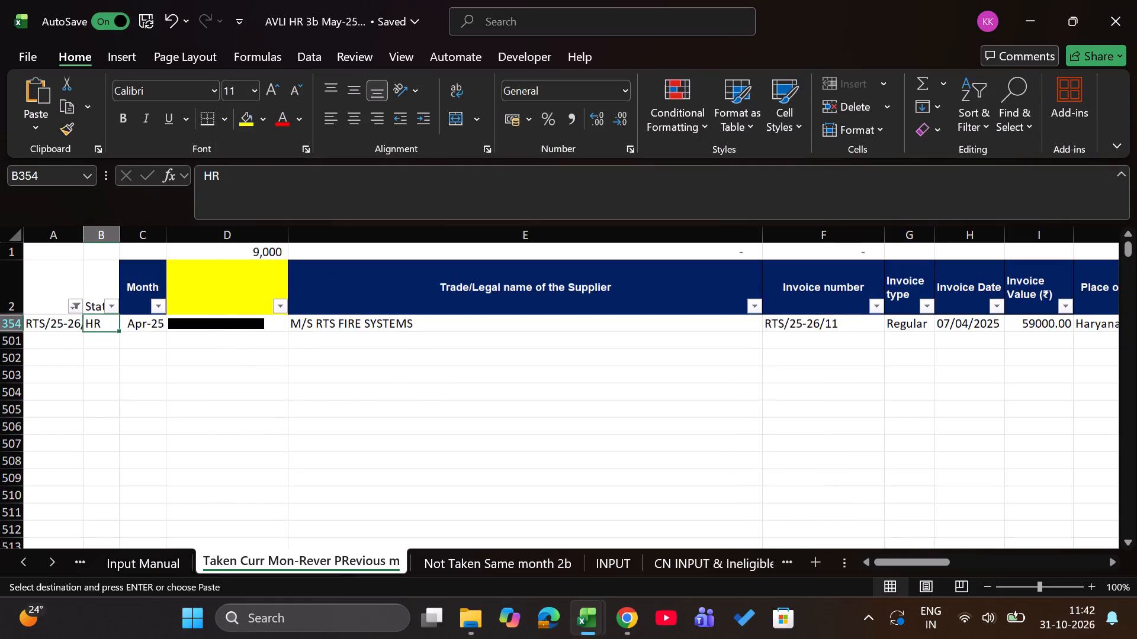